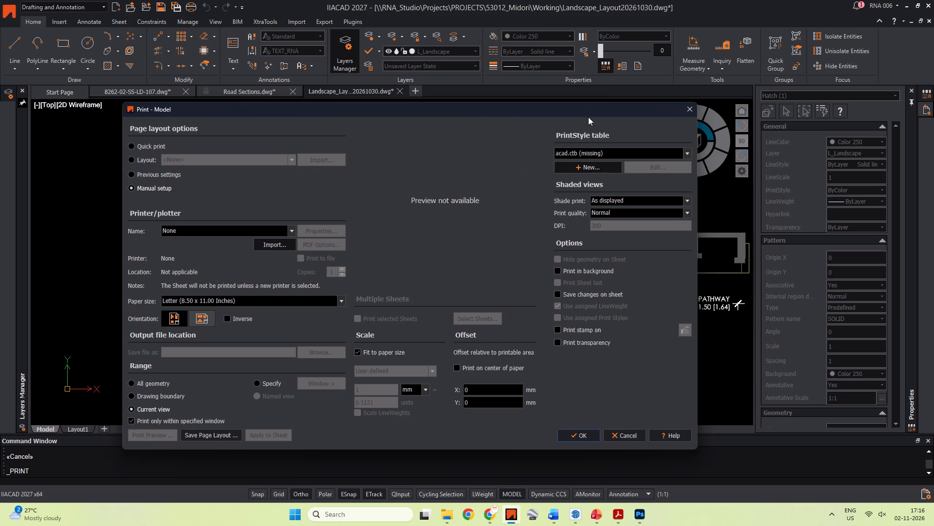
# Print the road section drawing to Landscape_Layout20261030-Model.jpg, reusing the previous print settings.
pyautogui.moveTo(566, 107); pyautogui.dragTo(537, 181)
pyautogui.click(475, 146)
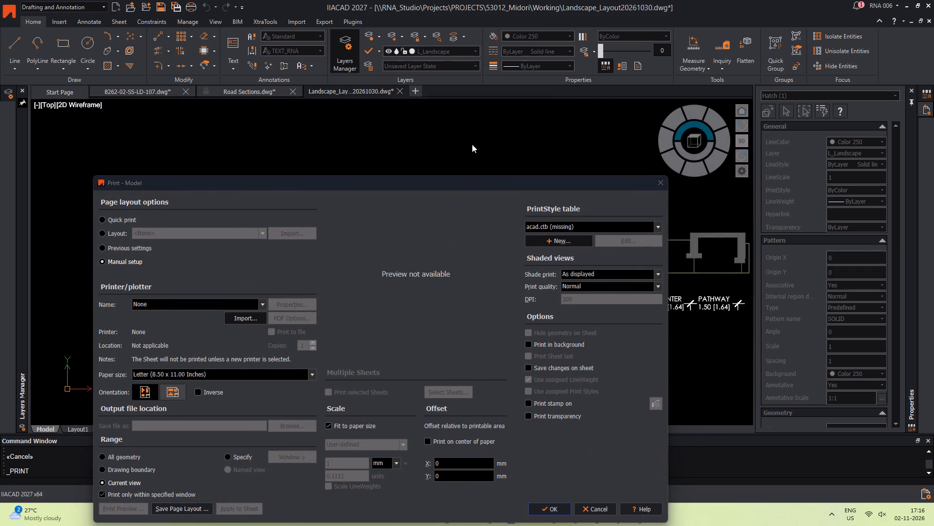
pyautogui.hotkey('alt', 'Tab')
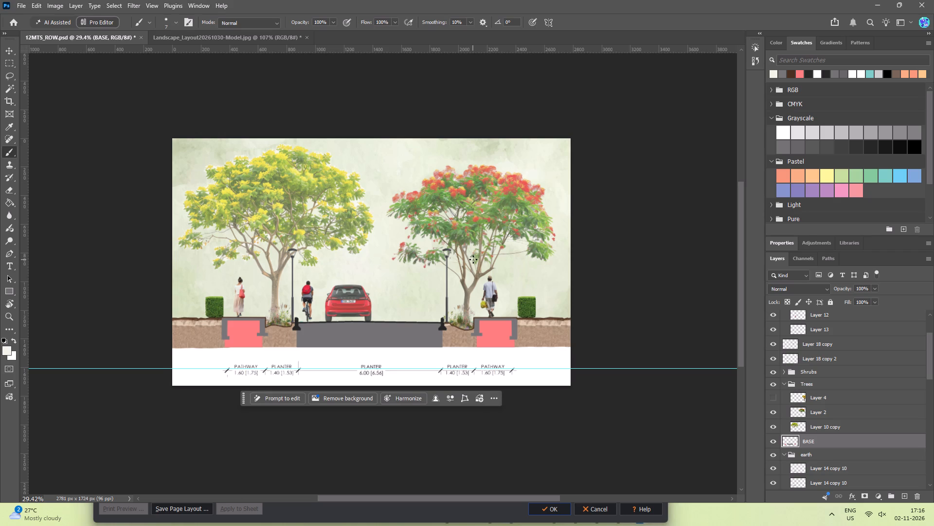
pyautogui.click(618, 247)
pyautogui.hotkey('alt', 'Tab')
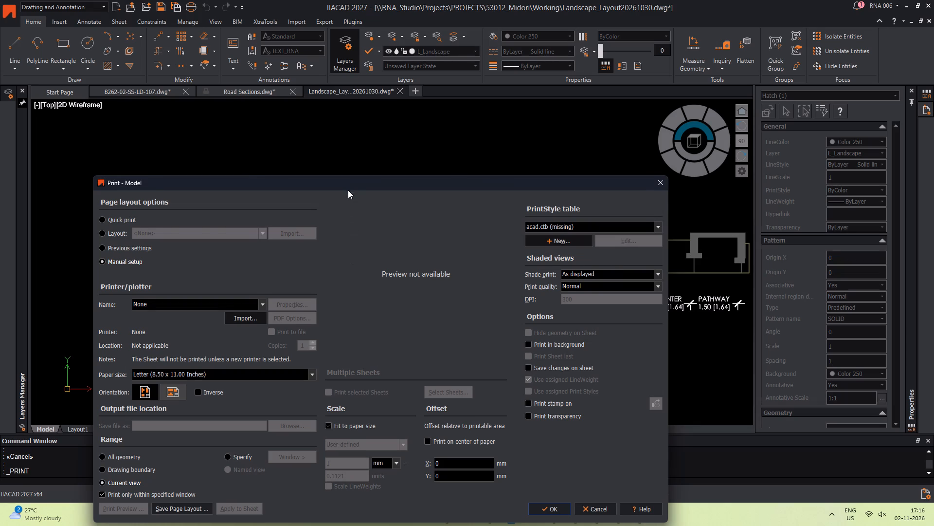
pyautogui.moveTo(348, 187); pyautogui.dragTo(358, 131)
pyautogui.click(123, 193)
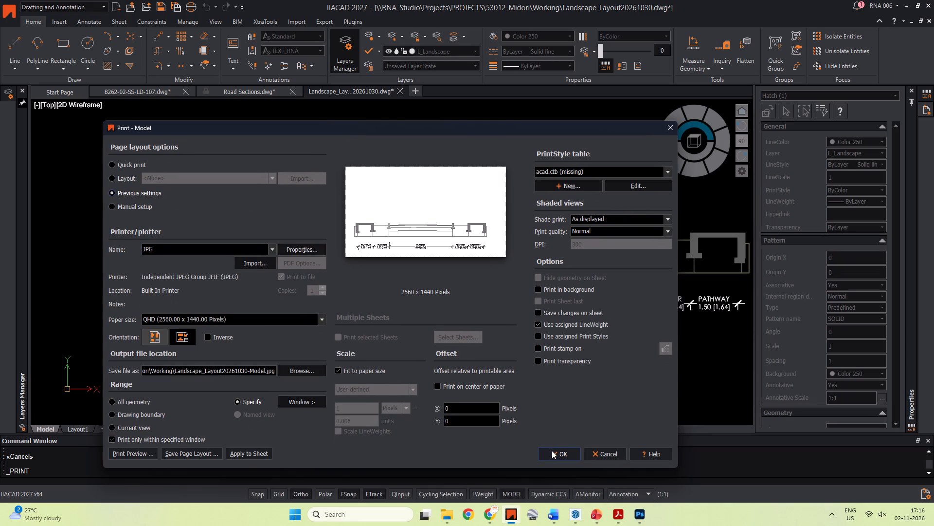
pyautogui.click(559, 451)
pyautogui.click(349, 307)
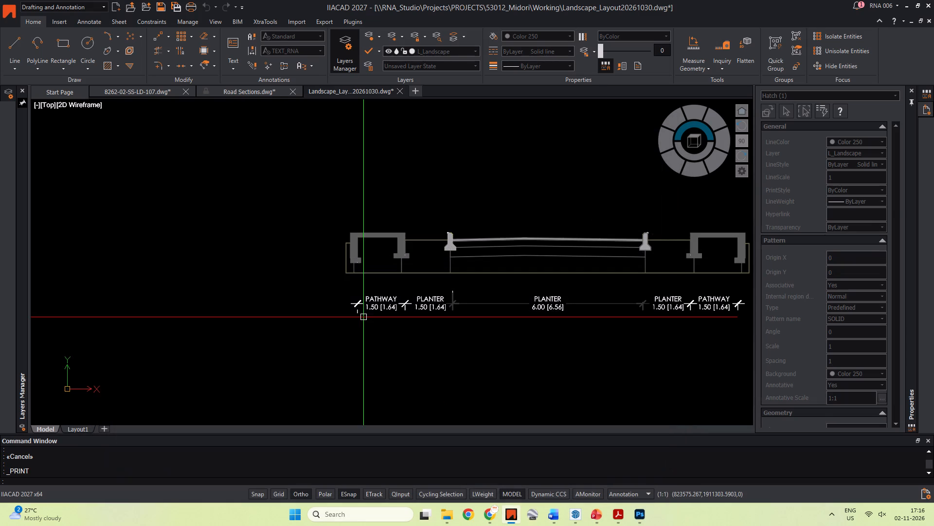
# Open the freshly exported Landscape_Layout20261030-Model.jpg from the Working folder in Adobe Photoshop 2026.
pyautogui.hotkey('alt', 'Tab')
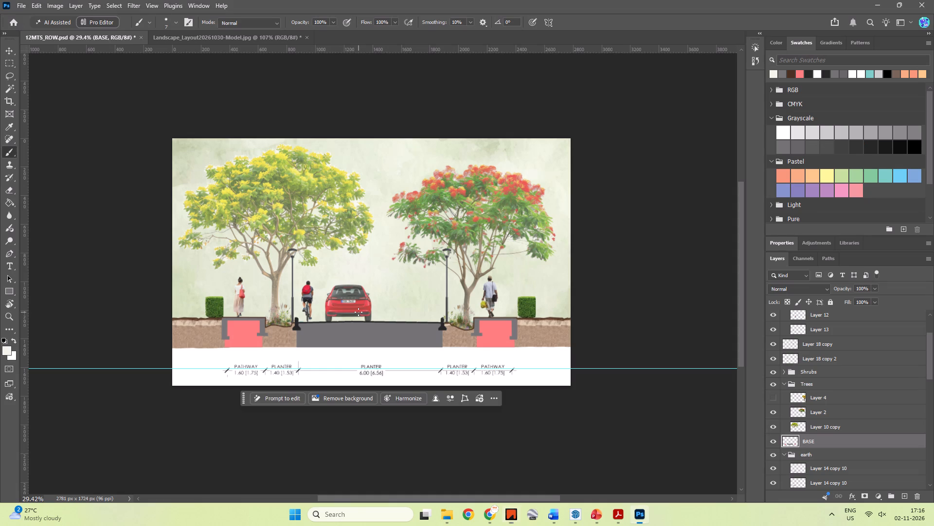
pyautogui.click(223, 41)
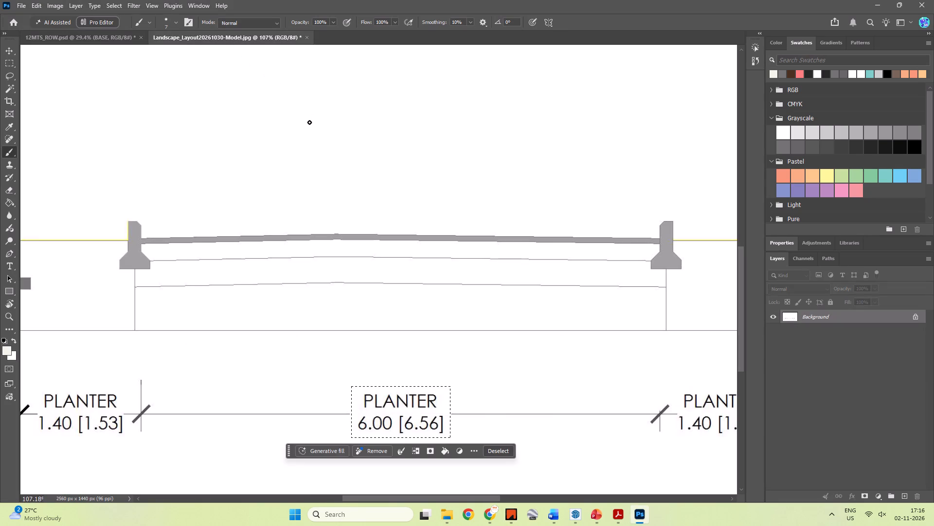
pyautogui.click(310, 122)
pyautogui.hotkey('alt', 'Tab')
pyautogui.hotkey('alt', 'Tab')
pyautogui.hotkey('alt', 'Tab')
pyautogui.keyDown('alt'); pyautogui.scroll(-3, 417, 214); pyautogui.keyUp('alt')
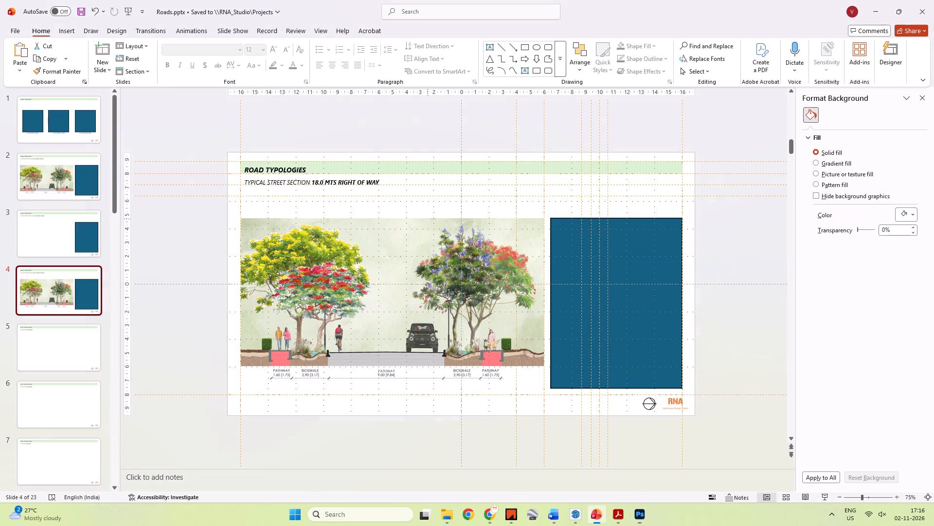
pyautogui.hotkey('alt', 'Tab')
pyautogui.hotkey('alt', 'Tab')
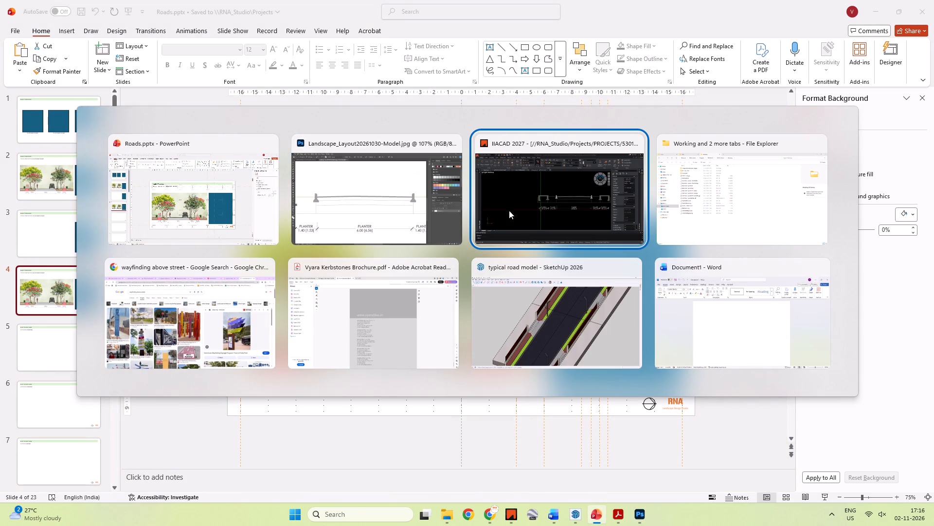
pyautogui.keyDown('alt'); pyautogui.click(693, 201); pyautogui.keyUp('alt')
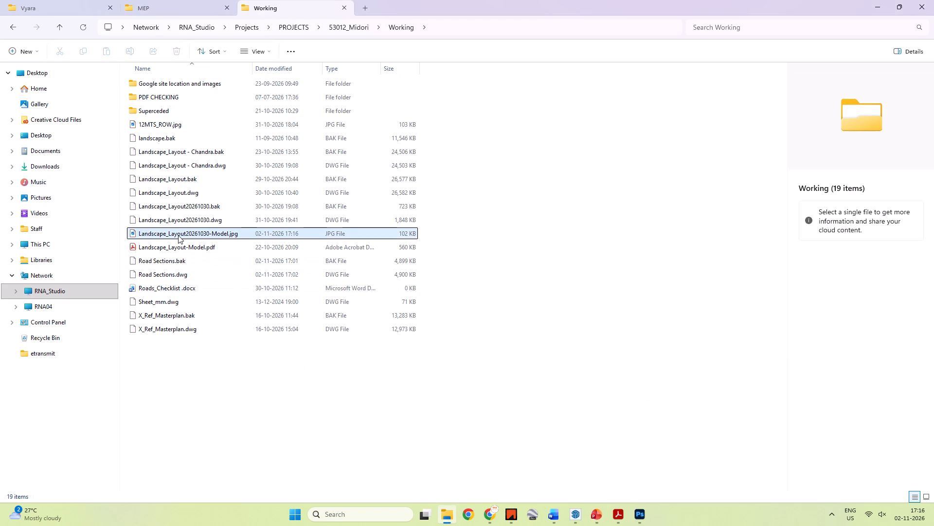
pyautogui.rightClick(178, 235)
pyautogui.click(228, 117)
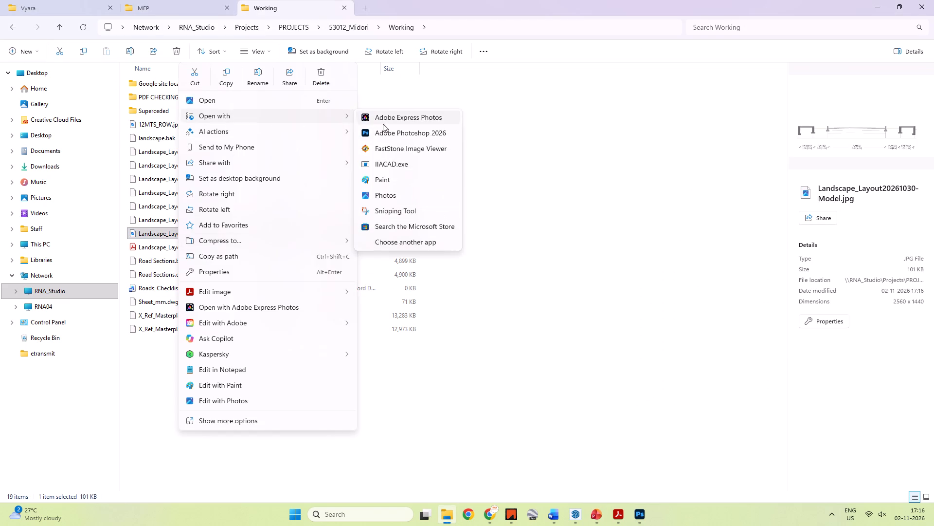
pyautogui.click(387, 132)
pyautogui.hotkey('alt', 'Tab')
pyautogui.keyDown('alt'); pyautogui.click(210, 178); pyautogui.keyUp('alt')
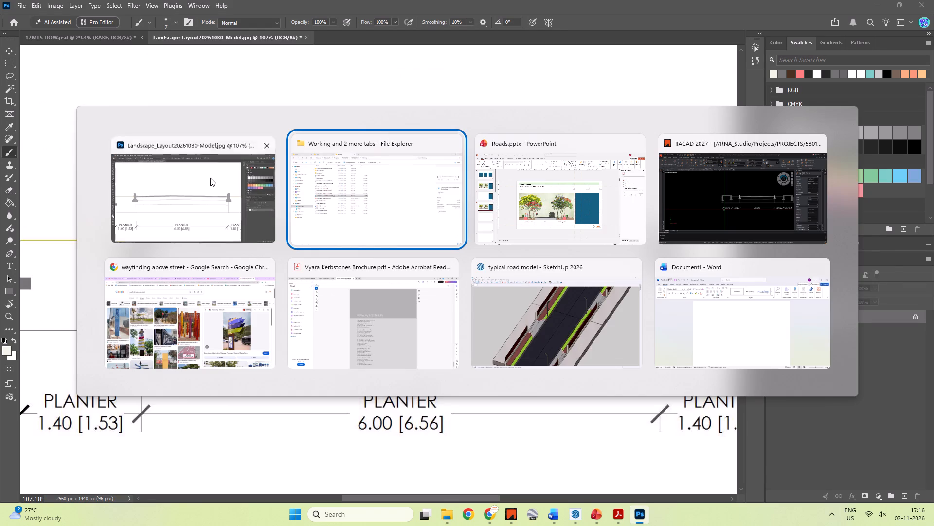
pyautogui.click(491, 196)
# Select the whole dimension row below the section in the exported JPG and move a copy into 12MTS_ROW.psd.
pyautogui.keyDown('alt'); pyautogui.scroll(-5, 456, 212); pyautogui.keyUp('alt')
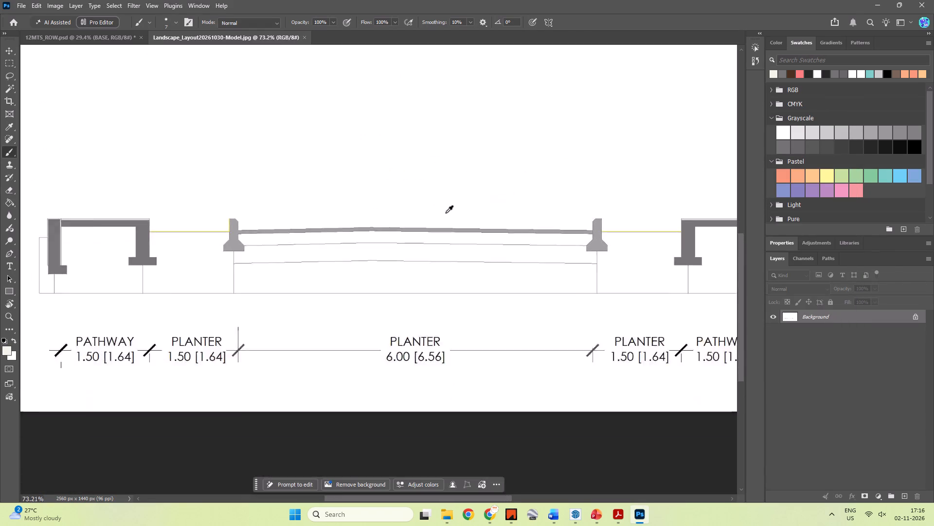
pyautogui.keyDown('alt'); pyautogui.scroll(-4, 445, 211); pyautogui.keyUp('alt')
pyautogui.press('m')
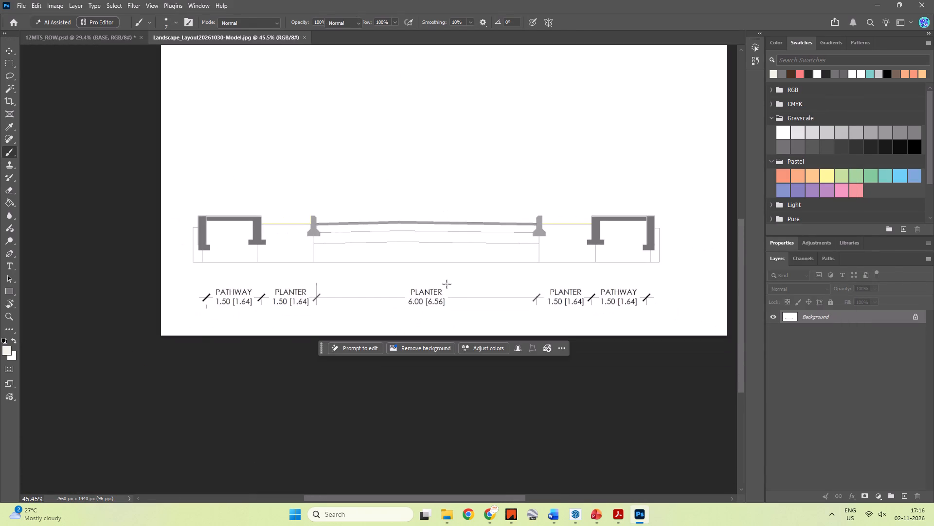
pyautogui.moveTo(191, 317); pyautogui.dragTo(657, 284)
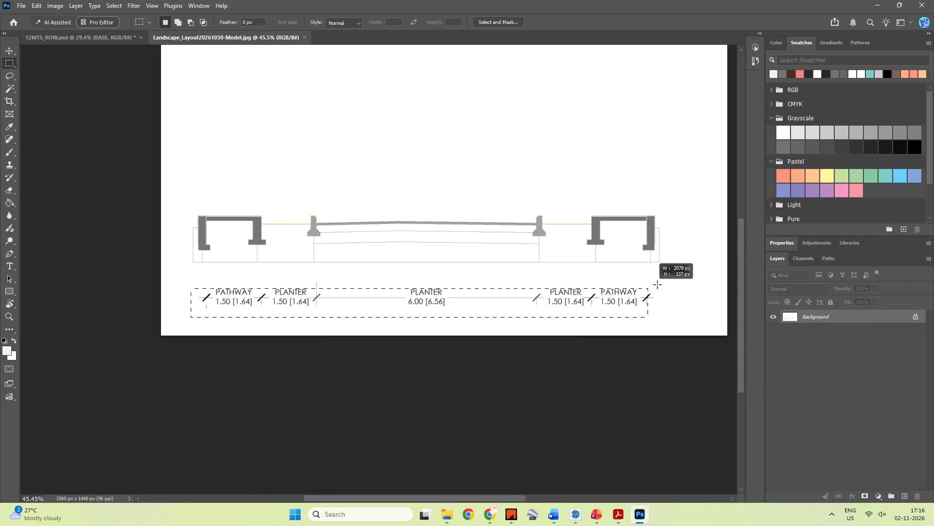
pyautogui.moveTo(657, 284); pyautogui.dragTo(655, 278)
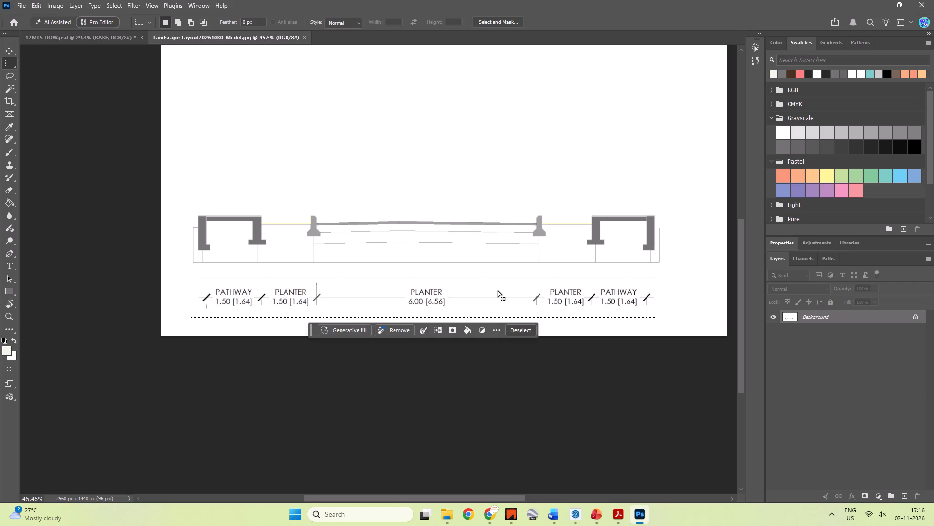
pyautogui.press('v')
pyautogui.keyDown('alt'); pyautogui.moveTo(436, 297); pyautogui.dragTo(113, 65); pyautogui.keyUp('alt')
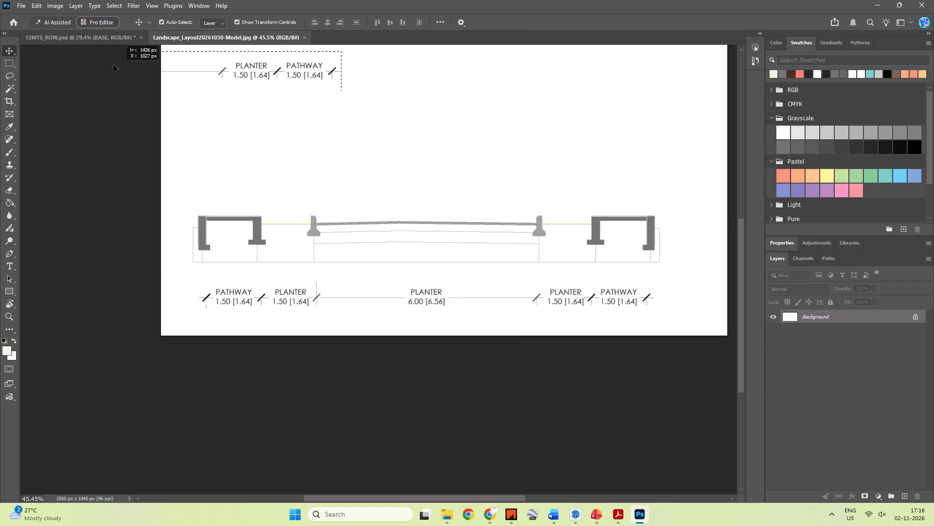
pyautogui.keyDown('alt'); pyautogui.moveTo(113, 65); pyautogui.dragTo(272, 447); pyautogui.keyUp('alt')
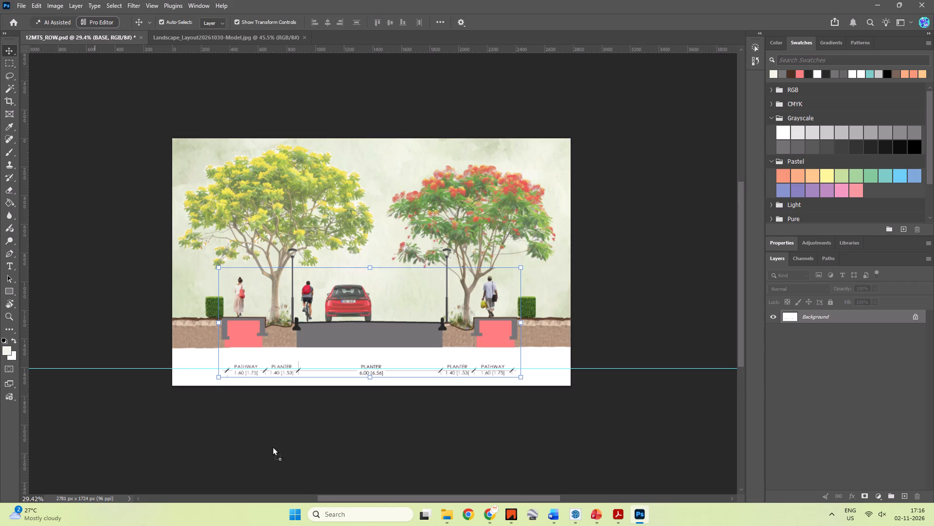
pyautogui.keyDown('alt'); pyautogui.moveTo(272, 447); pyautogui.dragTo(310, 177); pyautogui.keyUp('alt')
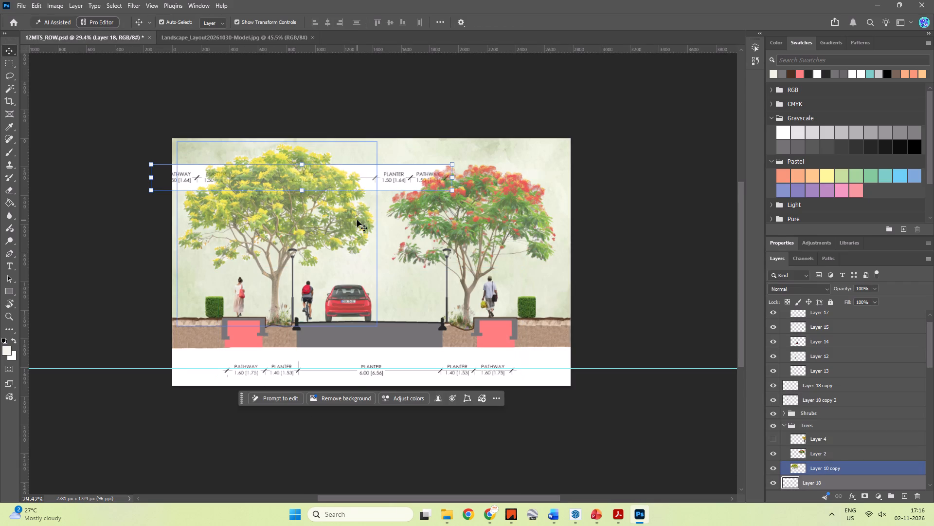
# Move the pasted dimension strip down to the white band under the street section, level with the old dimension row.
pyautogui.moveTo(368, 179); pyautogui.dragTo(250, 154)
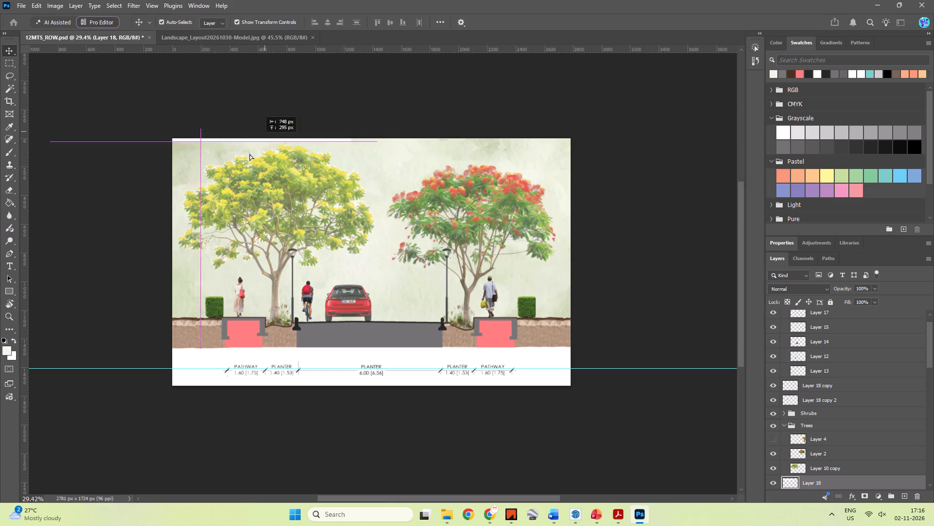
pyautogui.moveTo(250, 154); pyautogui.dragTo(396, 407)
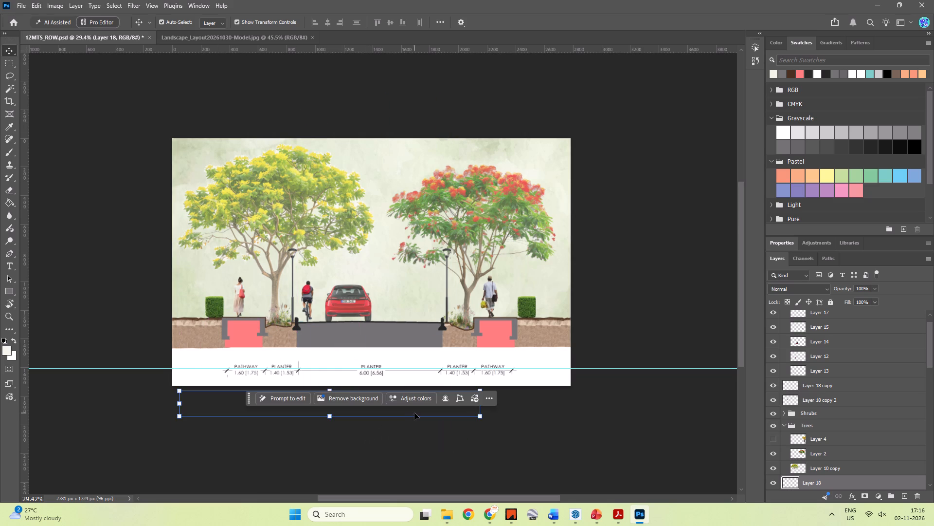
pyautogui.click(578, 432)
pyautogui.scroll(-5, 812, 471)
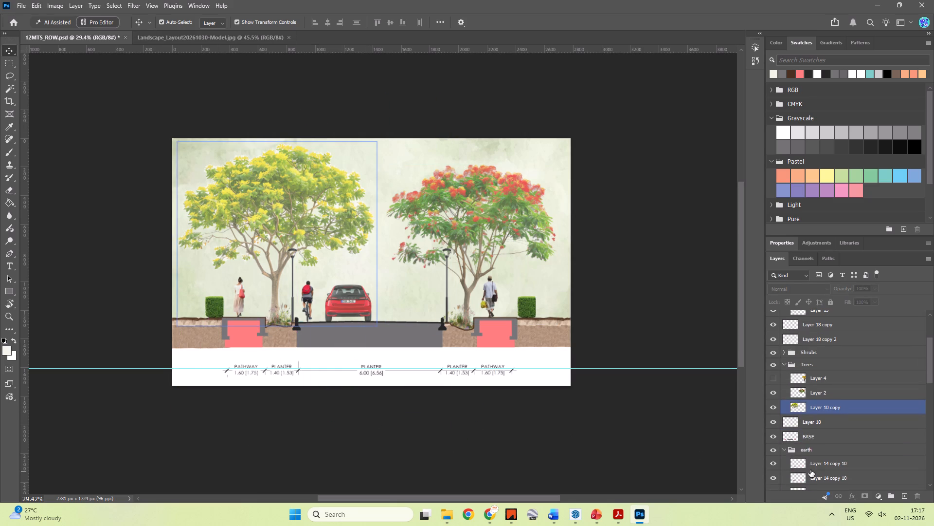
pyautogui.click(822, 423)
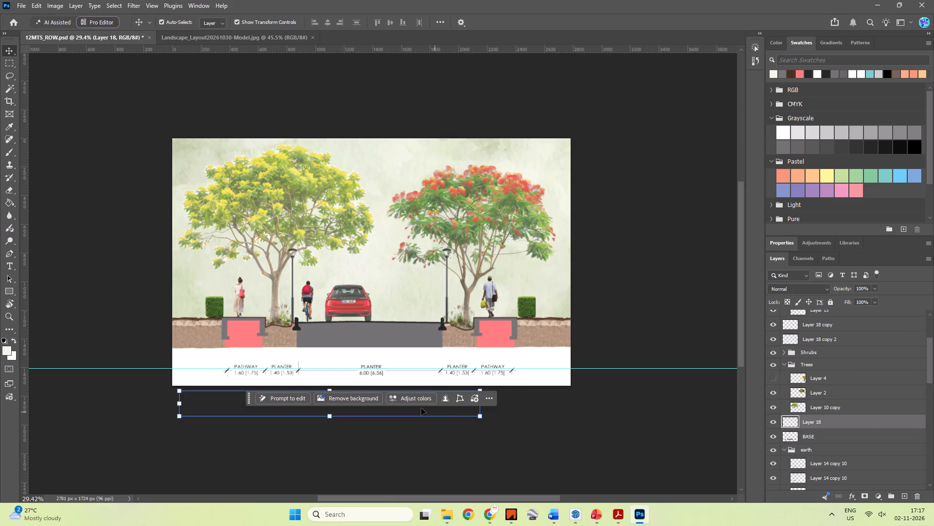
pyautogui.moveTo(421, 408); pyautogui.dragTo(438, 370)
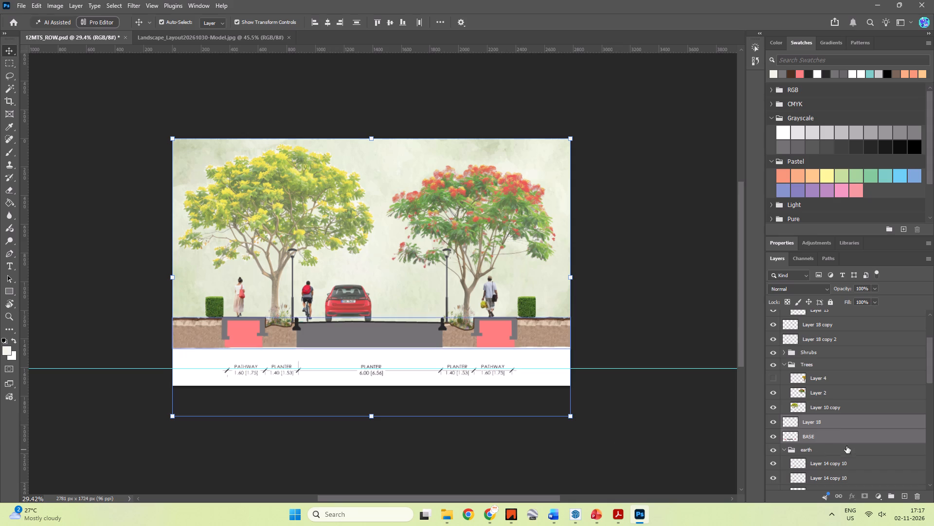
pyautogui.click(836, 427)
pyautogui.press('Up')
pyautogui.press('Up')
pyautogui.press('Up')
pyautogui.press('Up')
pyautogui.press('Up')
pyautogui.press('Up')
pyautogui.press('Up')
pyautogui.press('Up')
pyautogui.press('Up')
pyautogui.press('Up')
pyautogui.press('Up')
pyautogui.press('Up')
pyautogui.press('Up')
pyautogui.press('Up')
pyautogui.press('Up')
pyautogui.press('Up')
pyautogui.press('Up')
pyautogui.press('Up')
pyautogui.press('Up')
pyautogui.press('Up')
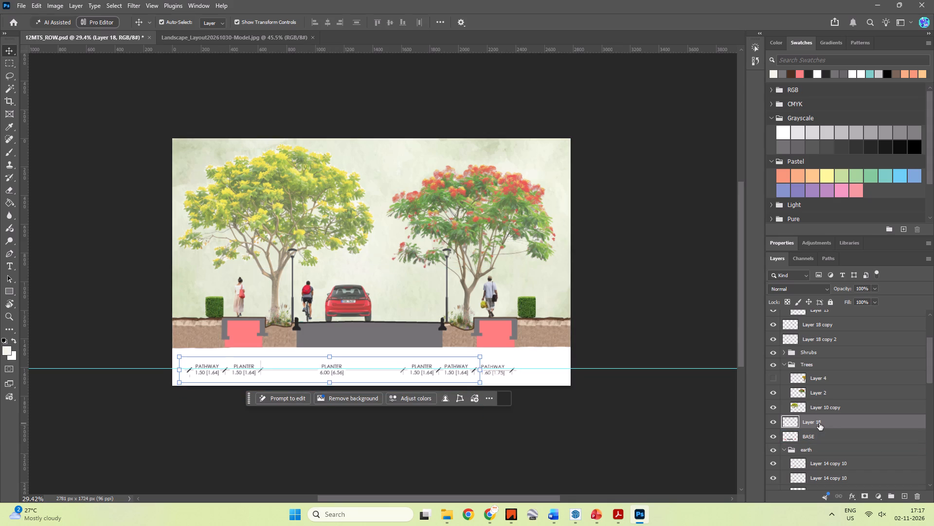
pyautogui.press('Up')
pyautogui.press('Up')
pyautogui.press('Down')
pyautogui.press('Down')
pyautogui.press('Down')
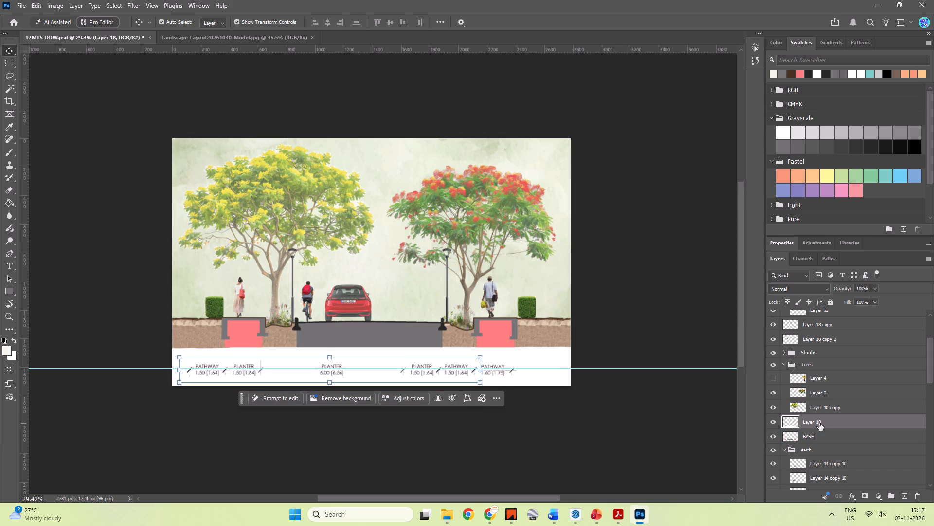
# Shift the new dimension strip horizontally so its tick marks line up with the planter and pathway edges of the section.
pyautogui.keyDown('alt'); pyautogui.scroll(4, 539, 432); pyautogui.keyUp('alt')
pyautogui.keyDown('alt'); pyautogui.scroll(5, 493, 424); pyautogui.keyUp('alt')
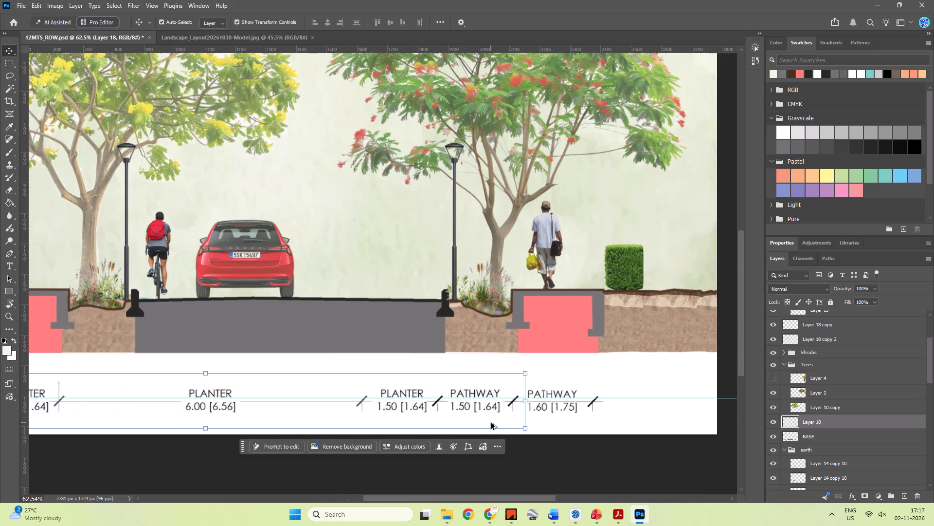
pyautogui.moveTo(437, 400); pyautogui.dragTo(507, 397)
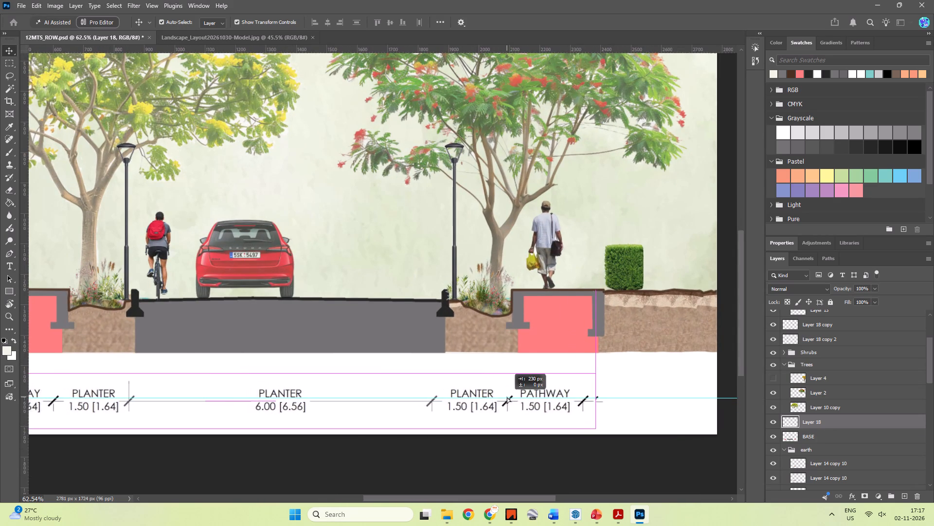
pyautogui.moveTo(507, 397); pyautogui.dragTo(519, 397)
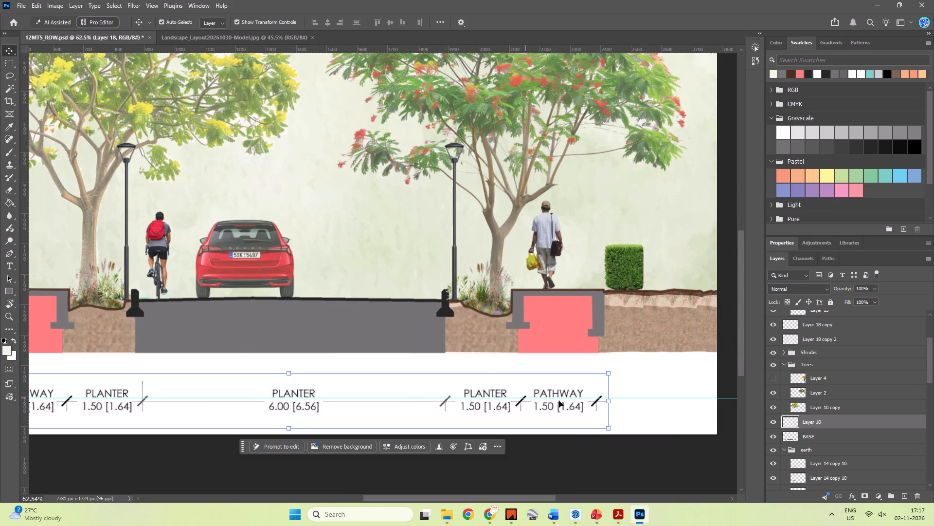
pyautogui.keyDown('ctrl'); pyautogui.scroll(-4, 638, 379); pyautogui.keyUp('ctrl')
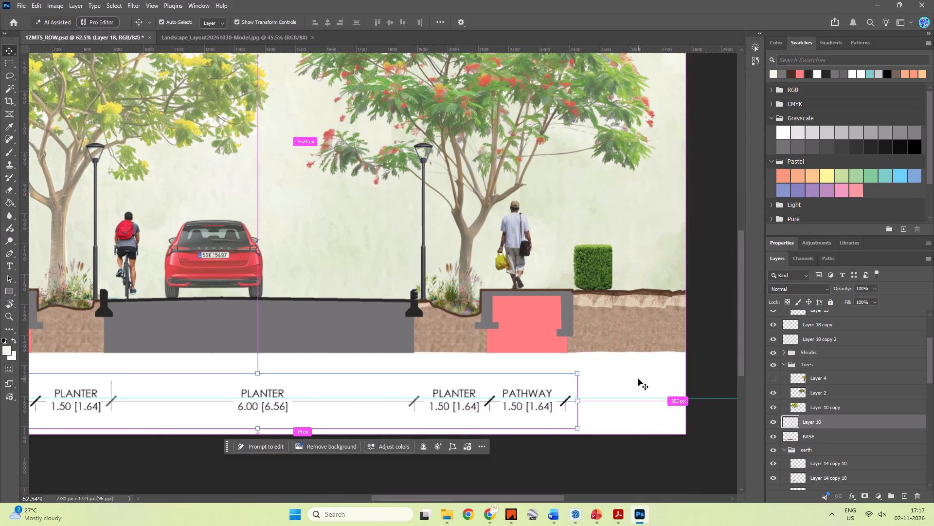
pyautogui.keyDown('alt'); pyautogui.scroll(-3, 610, 378); pyautogui.keyUp('alt')
pyautogui.click(682, 383)
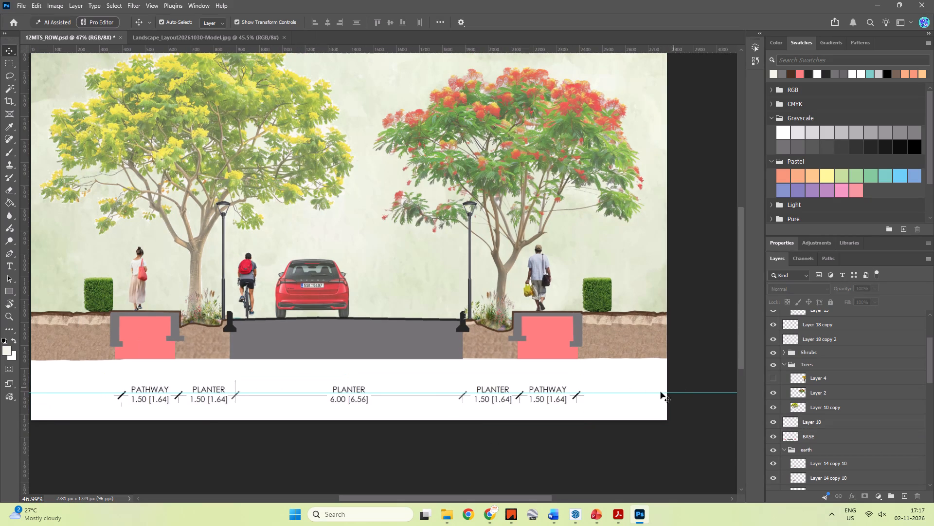
# Nudge the new dimension strip slightly left to fine-tune its alignment with the section, leaving it deselected.
pyautogui.click(372, 402)
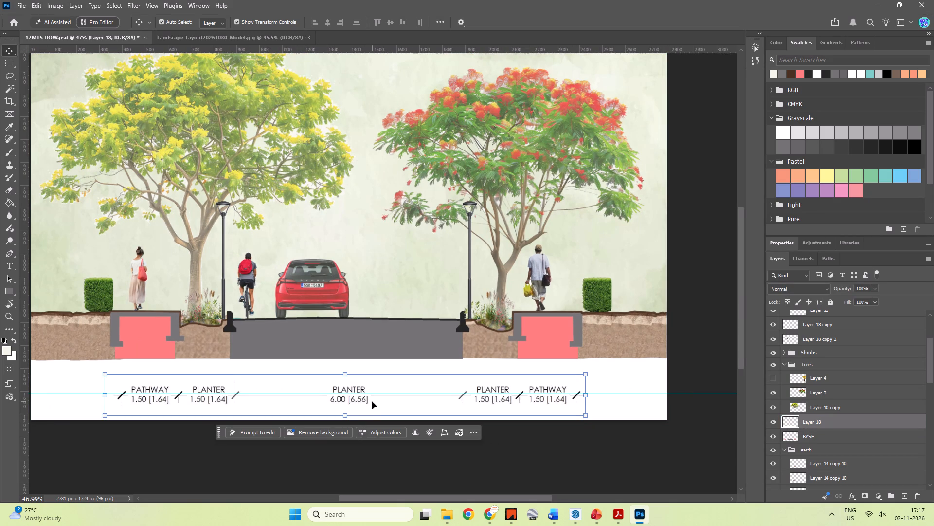
pyautogui.press('Left')
pyautogui.press('Left')
pyautogui.press('Left')
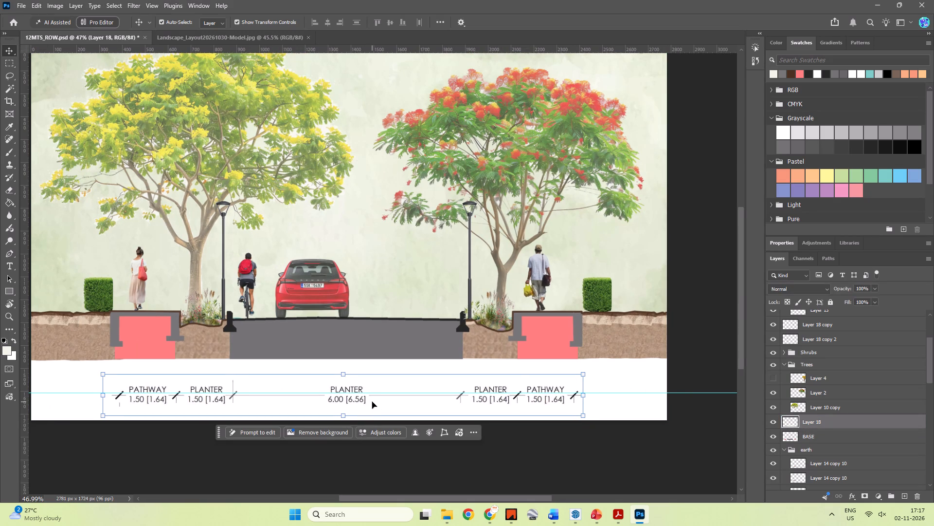
pyautogui.click(386, 459)
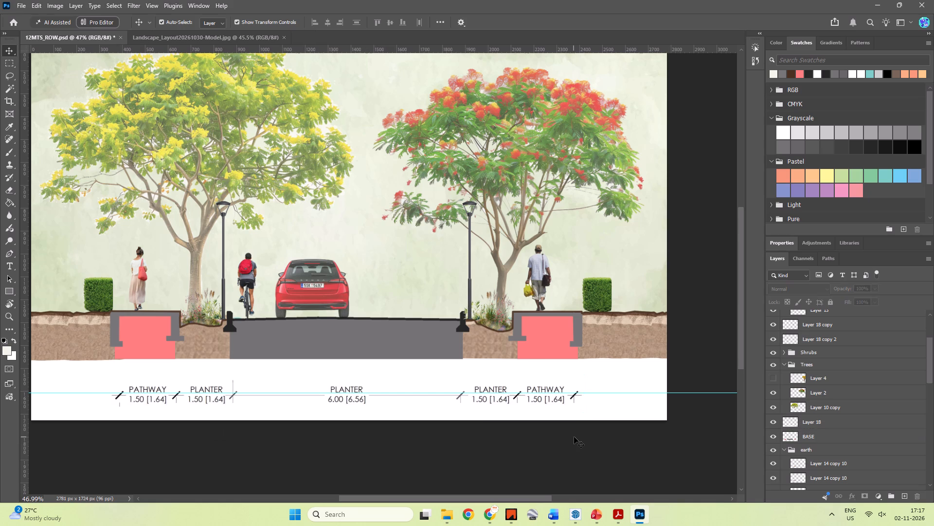
pyautogui.click(574, 436)
# Save the 12MTS_ROW.psd document.
pyautogui.hotkey('ctrl', 's')
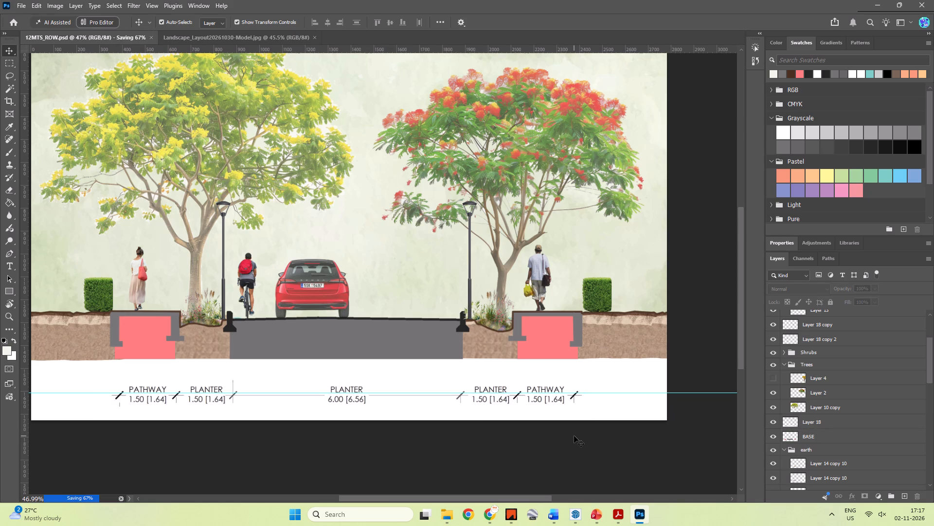
# Nudge the dimension strip under the section up until its tick marks sit on the horizontal guide, leaving it deselected.
pyautogui.click(547, 395)
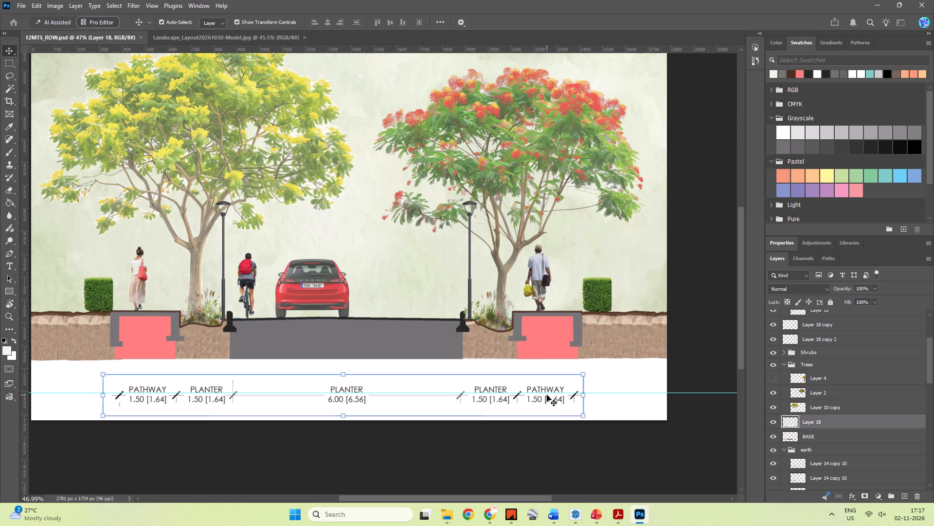
pyautogui.press('Up')
pyautogui.press('Up')
pyautogui.press('Up')
pyautogui.press('Up')
pyautogui.press('Up')
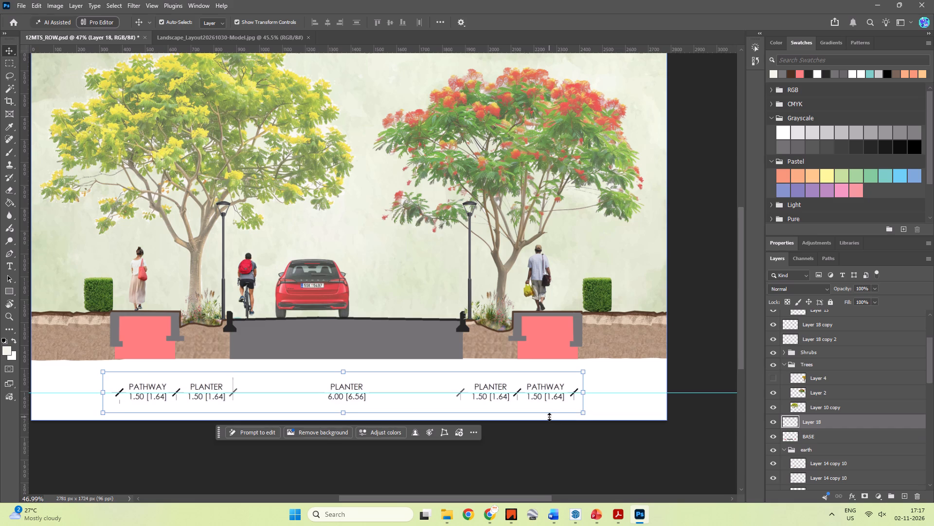
pyautogui.press('Up')
pyautogui.press('Up')
pyautogui.press('Down')
pyautogui.press('Down')
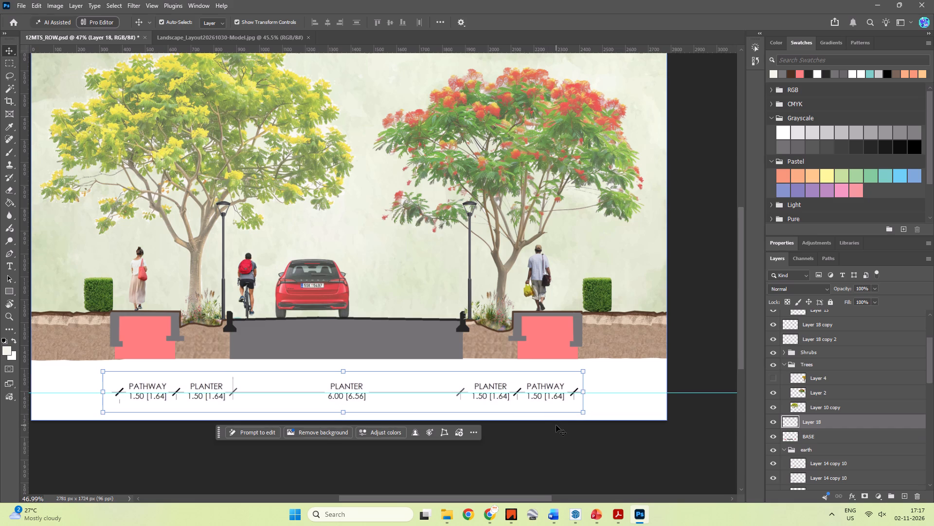
pyautogui.press('Down')
pyautogui.click(556, 425)
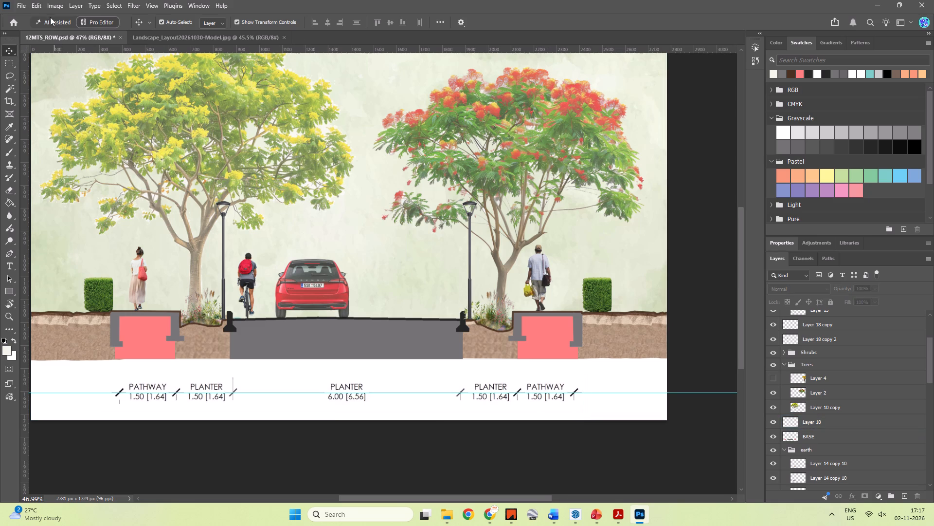
# Export the section as a JPG, overwriting 12MTS_ROW.jpg in the Rendered Section folder.
pyautogui.click(22, 9)
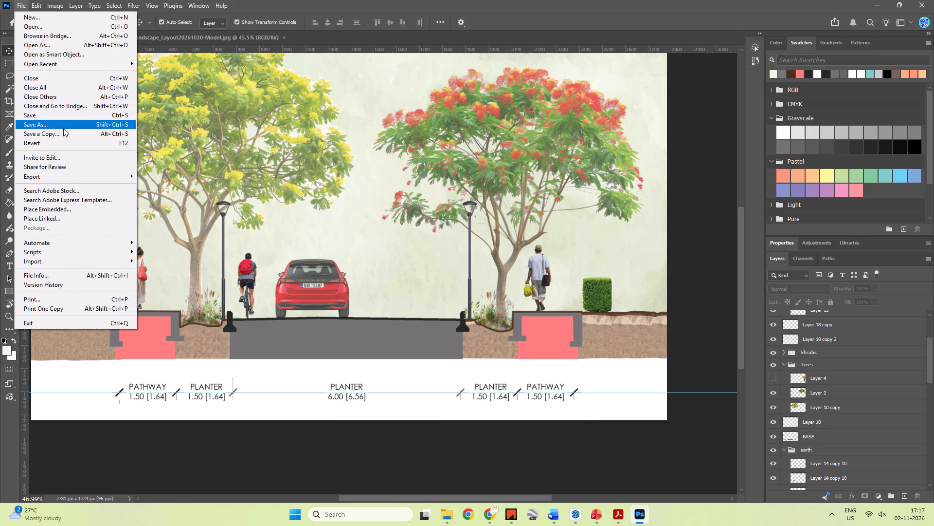
pyautogui.click(81, 178)
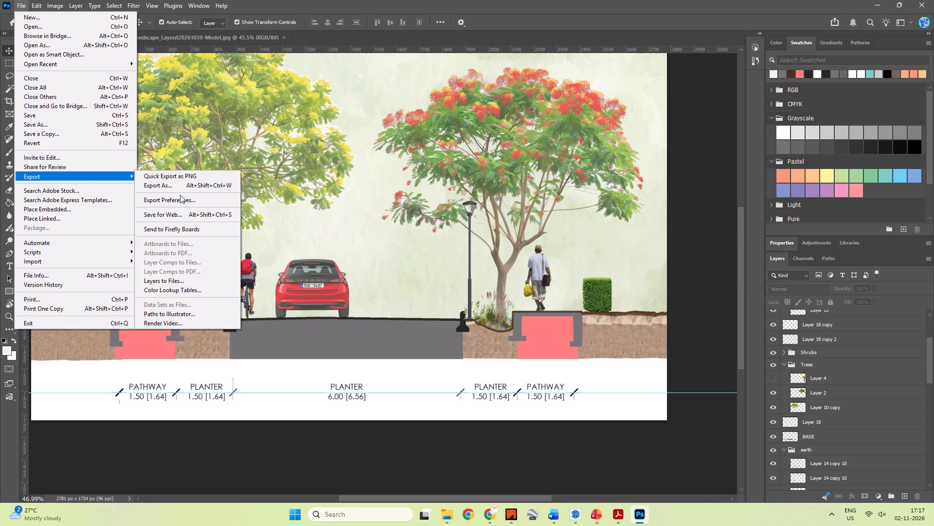
pyautogui.click(175, 182)
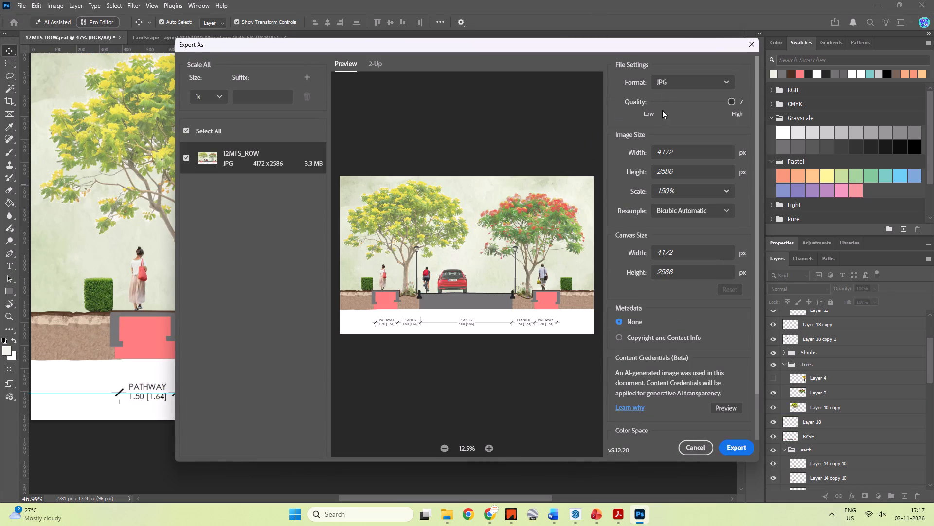
pyautogui.click(737, 449)
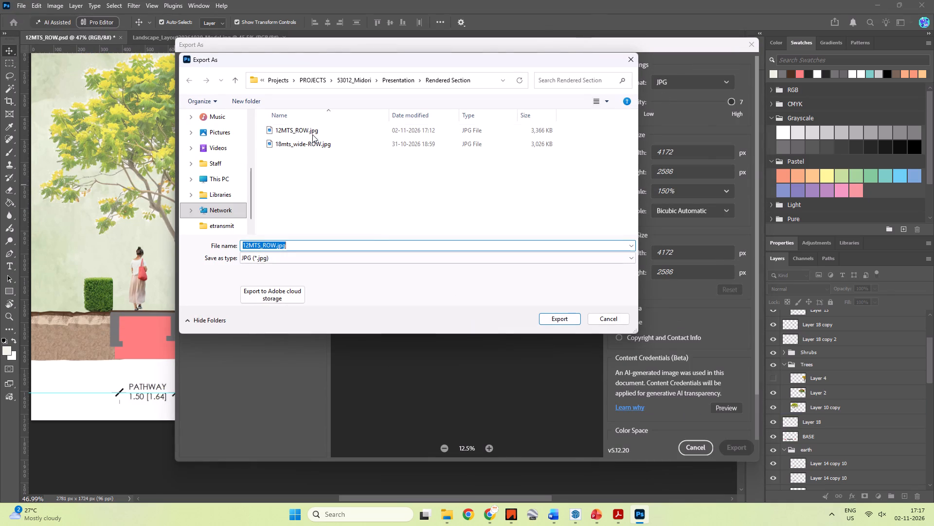
pyautogui.click(311, 132)
pyautogui.click(571, 322)
pyautogui.click(492, 255)
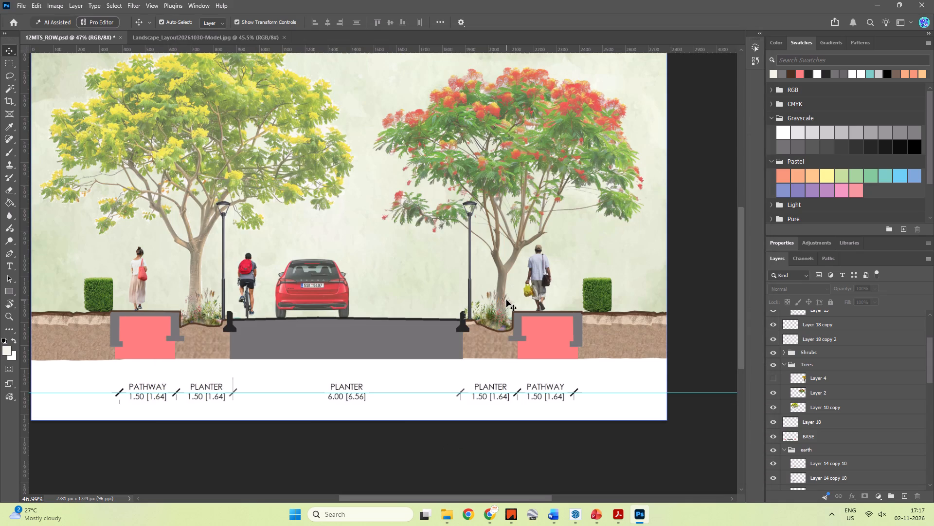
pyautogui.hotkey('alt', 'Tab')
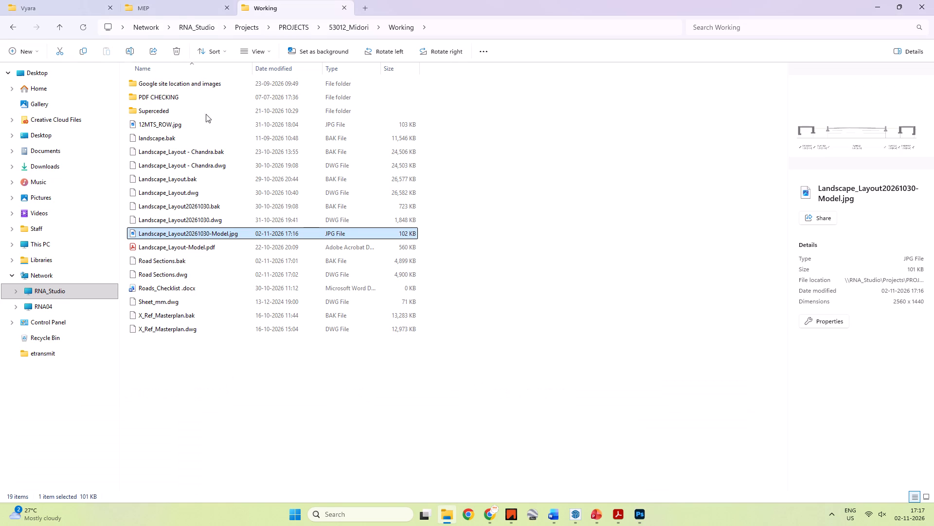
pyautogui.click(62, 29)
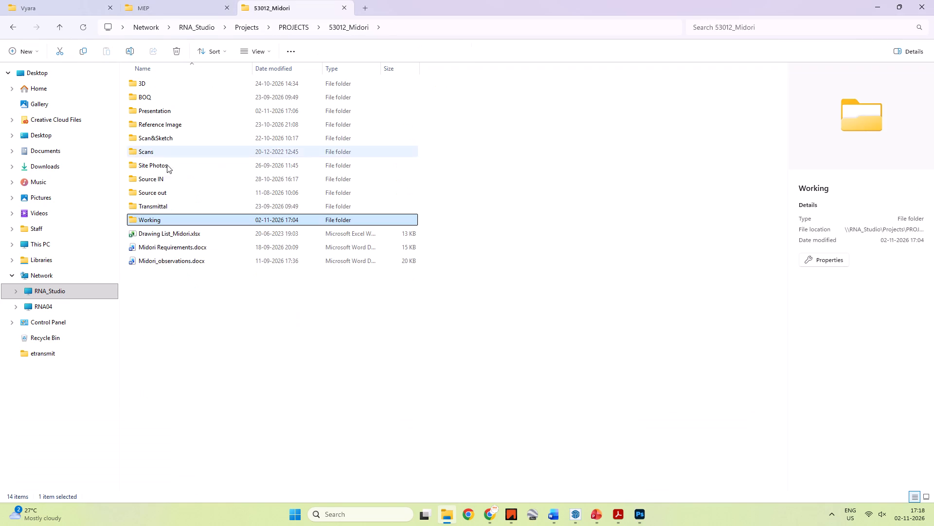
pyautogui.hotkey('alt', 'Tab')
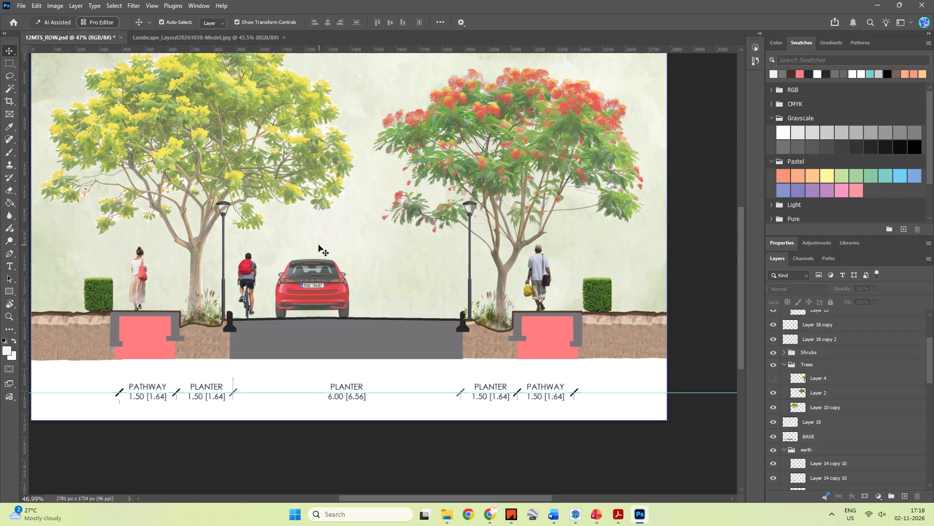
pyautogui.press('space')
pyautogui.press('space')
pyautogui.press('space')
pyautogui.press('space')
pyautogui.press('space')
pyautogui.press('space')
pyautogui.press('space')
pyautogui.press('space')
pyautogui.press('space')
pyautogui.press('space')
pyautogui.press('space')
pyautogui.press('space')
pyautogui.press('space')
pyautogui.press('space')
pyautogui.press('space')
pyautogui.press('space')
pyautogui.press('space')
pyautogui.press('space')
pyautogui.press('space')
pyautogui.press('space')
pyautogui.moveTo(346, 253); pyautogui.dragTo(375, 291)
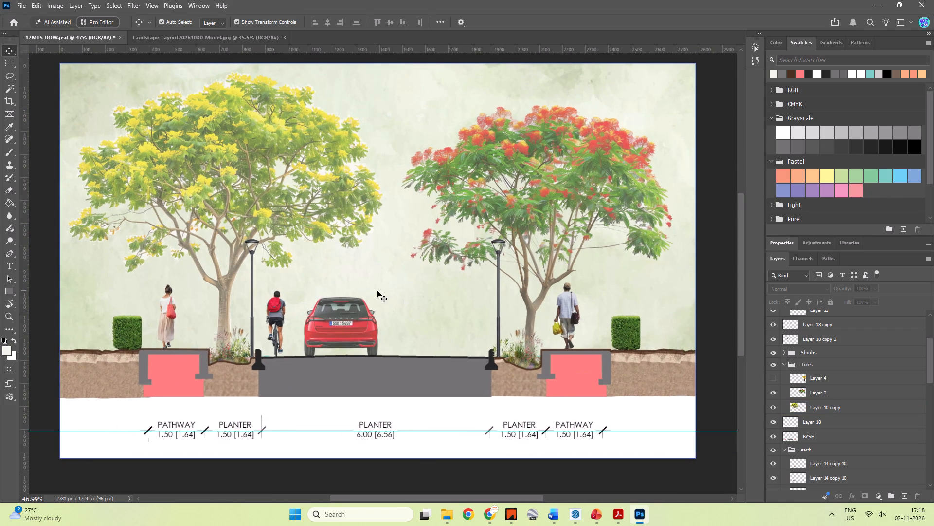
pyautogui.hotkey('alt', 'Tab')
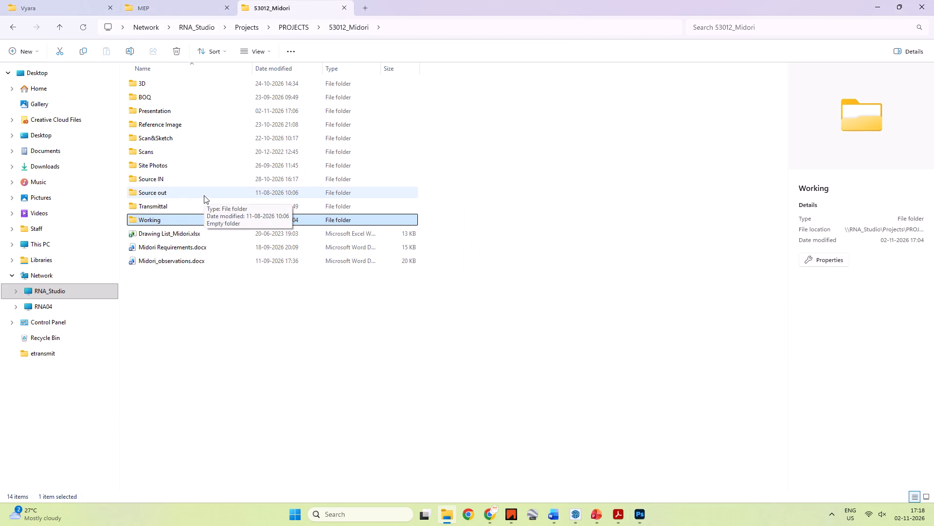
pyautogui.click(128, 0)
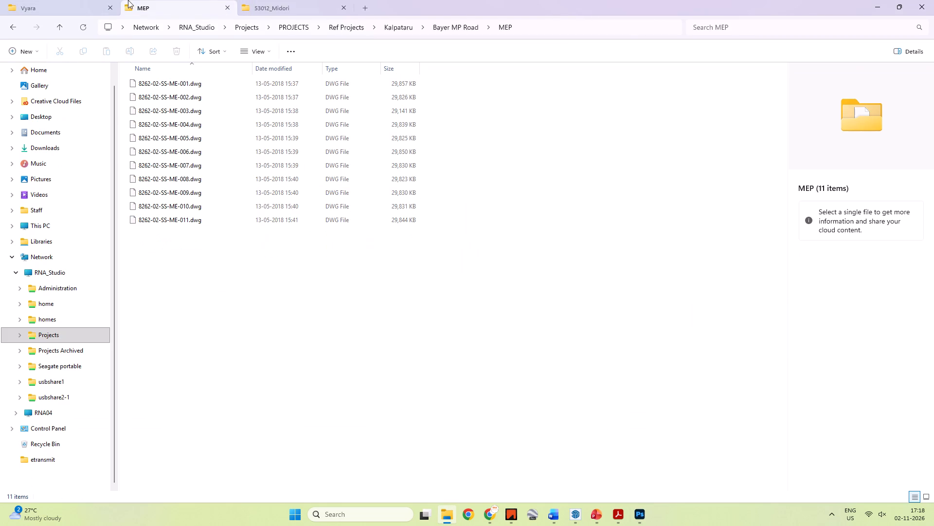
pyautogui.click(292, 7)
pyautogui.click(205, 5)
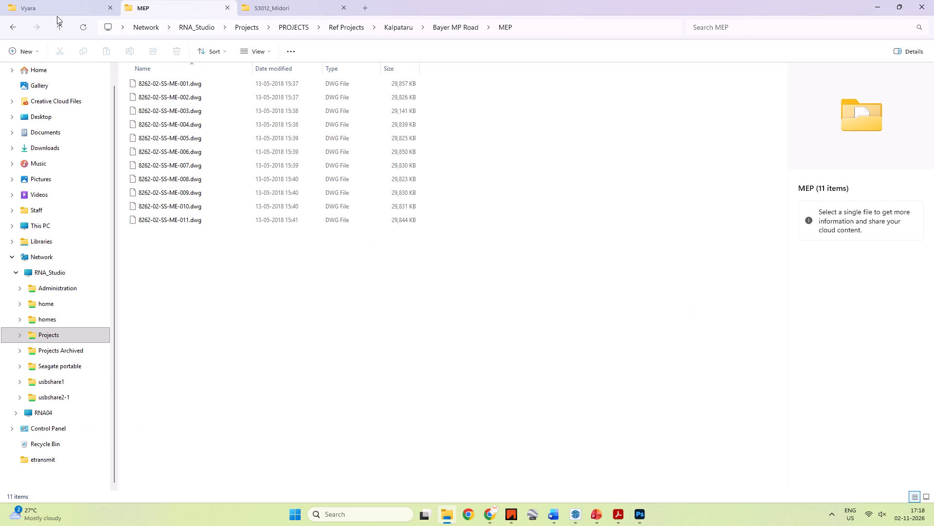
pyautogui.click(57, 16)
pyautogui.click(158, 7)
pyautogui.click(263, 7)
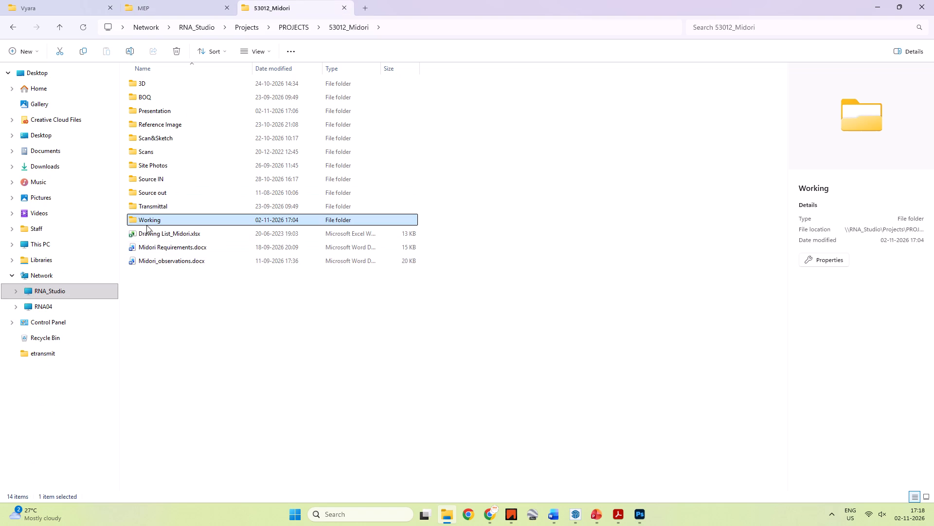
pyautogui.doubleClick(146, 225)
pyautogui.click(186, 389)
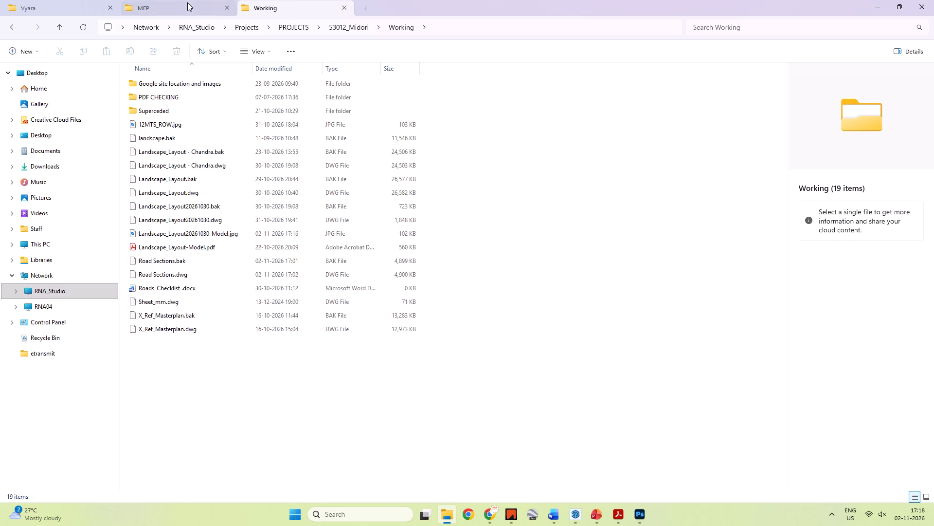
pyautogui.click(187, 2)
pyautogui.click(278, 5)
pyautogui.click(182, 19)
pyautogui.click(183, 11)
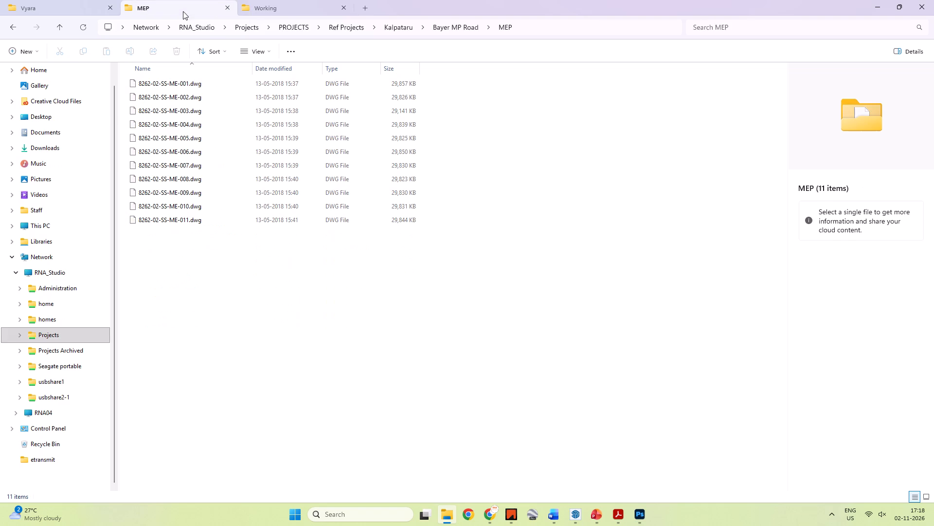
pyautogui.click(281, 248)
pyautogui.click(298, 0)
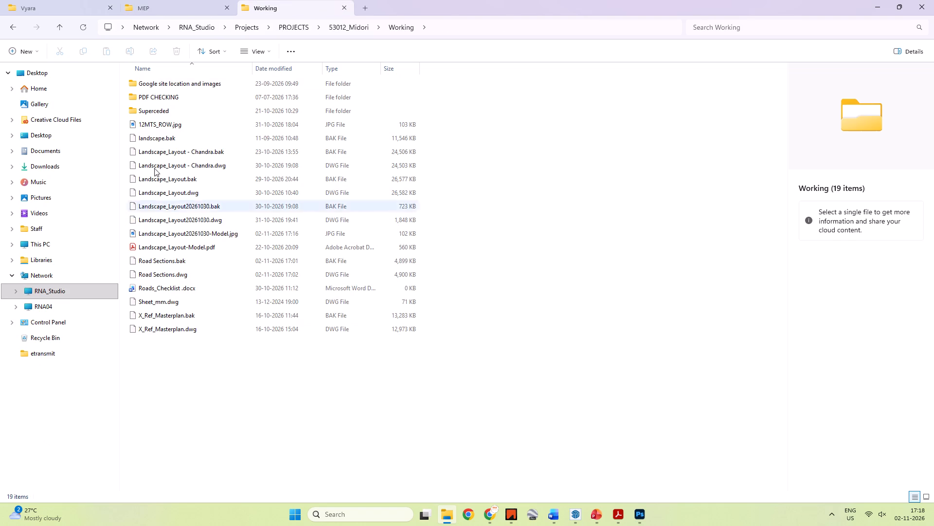
# Open 12MTS_ROW.jpg from the 53012_Midori project's Presentation > Rendered Section folder and copy the image.
pyautogui.click(63, 29)
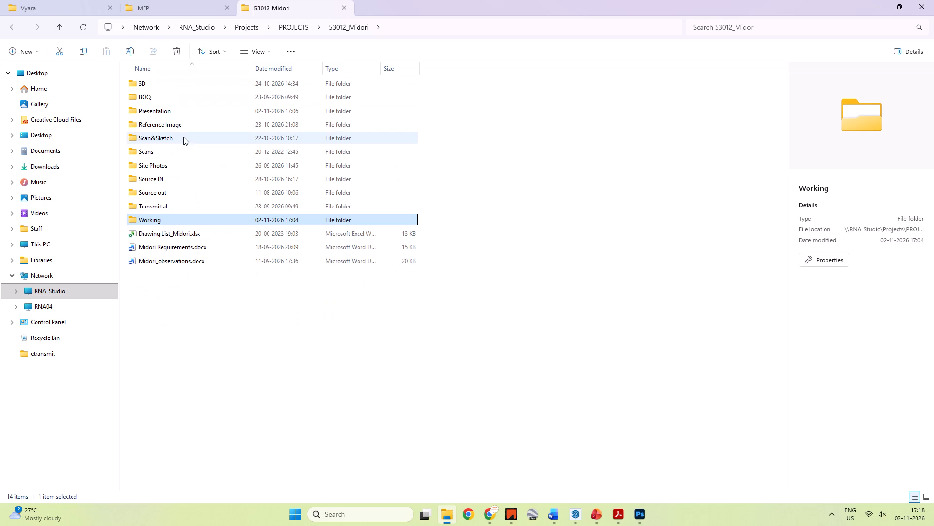
pyautogui.doubleClick(180, 109)
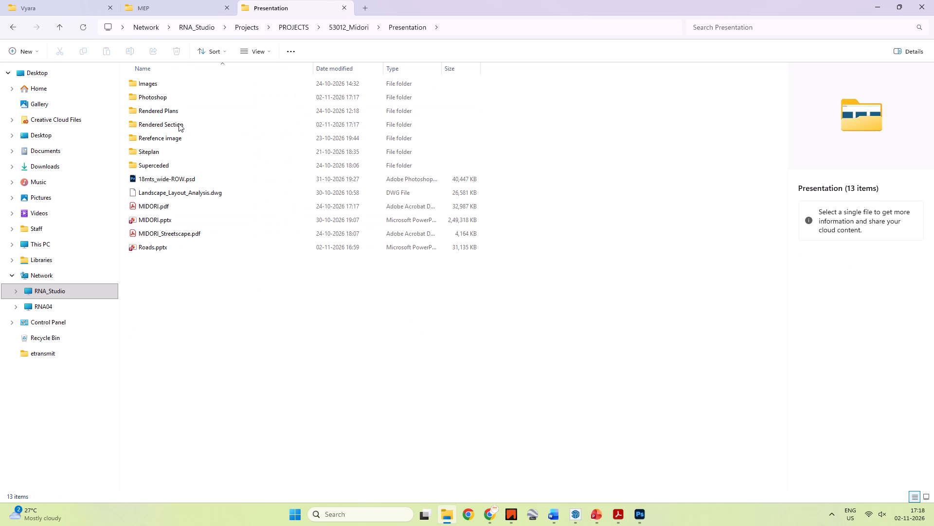
pyautogui.doubleClick(177, 124)
pyautogui.click(174, 91)
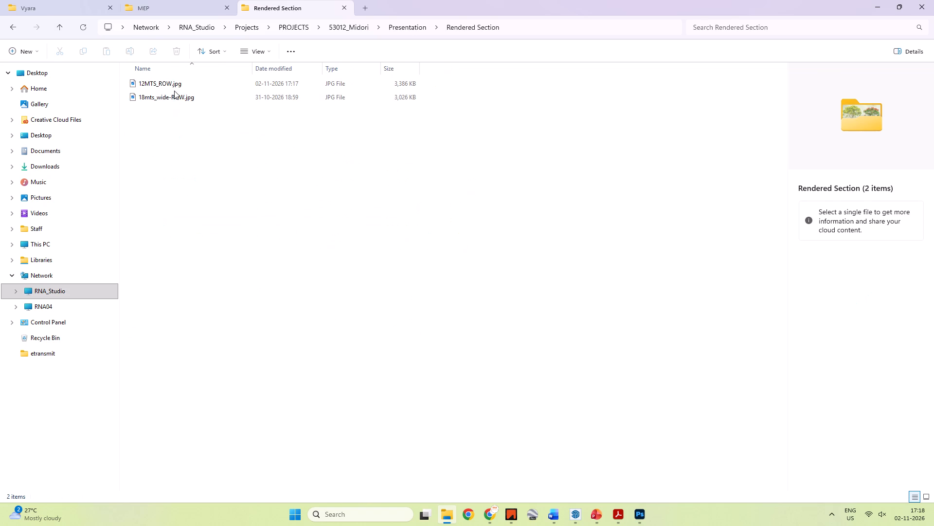
pyautogui.click(176, 86)
pyautogui.doubleClick(197, 87)
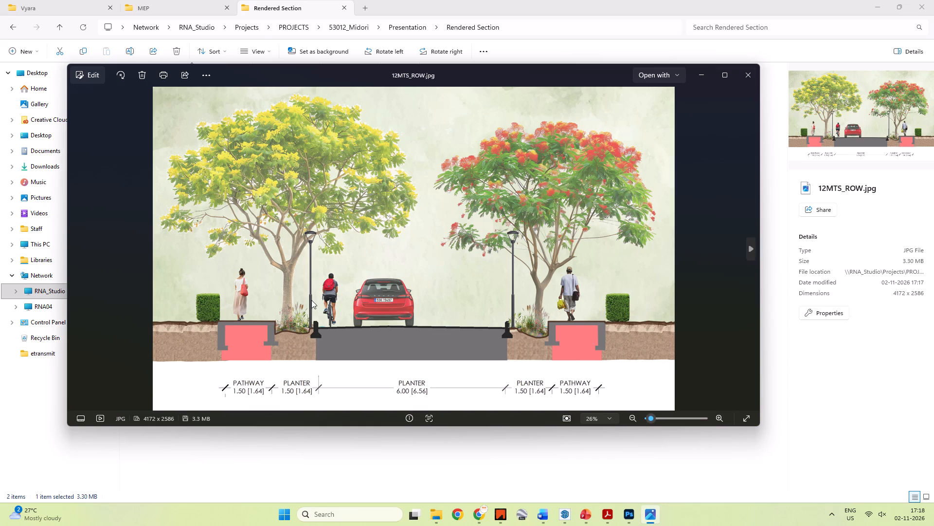
pyautogui.hotkey('ctrl', 'c')
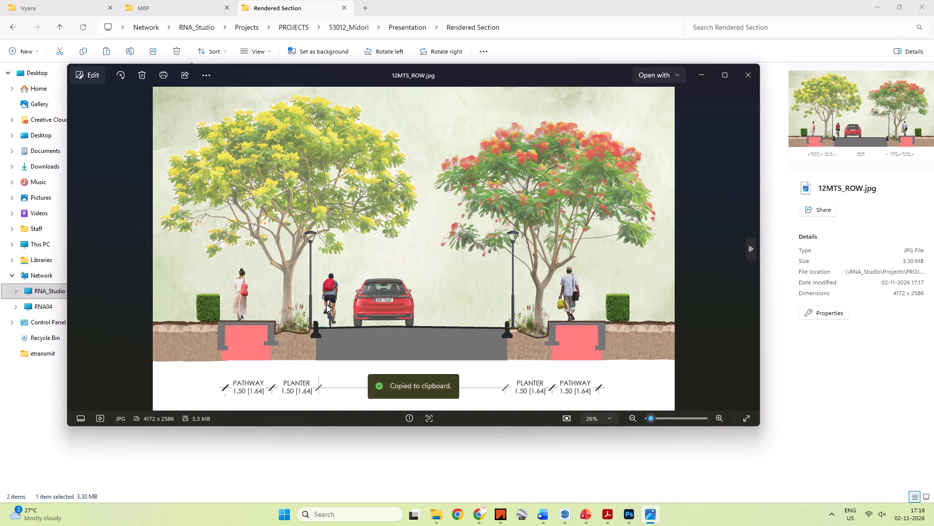
# Switch to Roads.pptx in PowerPoint and paste the copied section onto slide 3, the 12.0 MTS right-of-way slide.
pyautogui.hotkey('alt', 'Tab')
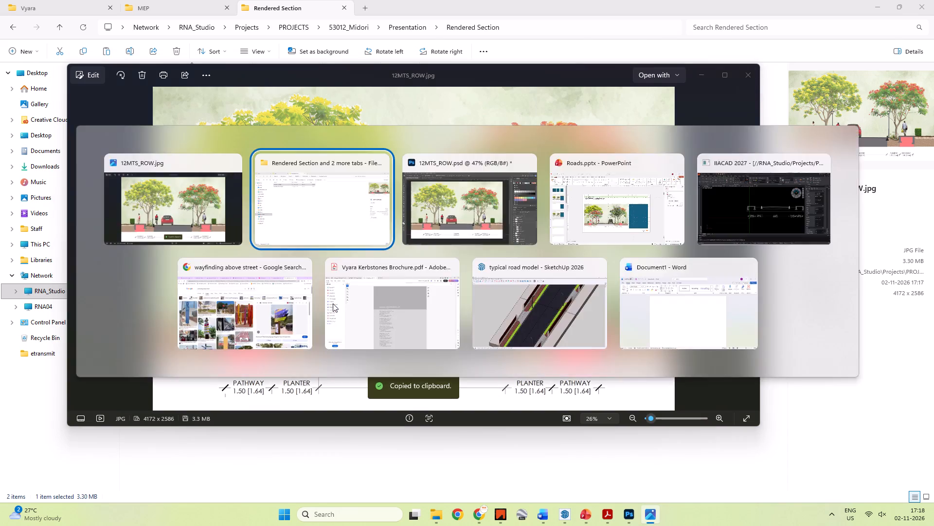
pyautogui.hotkey('alt', 'Tab')
pyautogui.hotkey('alt', 'Tab')
pyautogui.hotkey('alt', 'Tab')
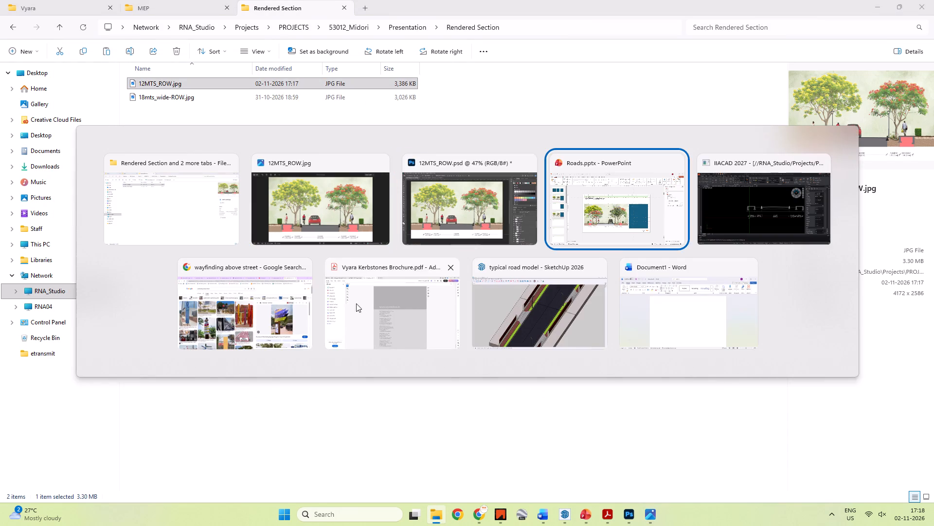
pyautogui.click(38, 244)
pyautogui.hotkey('ctrl', 'v')
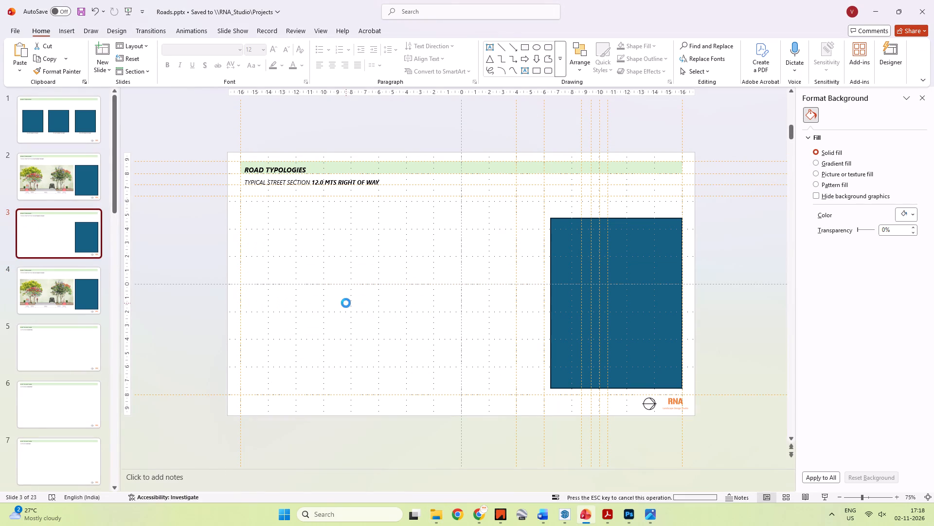
# Scale the pasted section to about 21.98 × 13.62 cm and place it between the left margin guide and the blue box, bottom edge on the lower guide.
pyautogui.moveTo(379, 301); pyautogui.dragTo(371, 340)
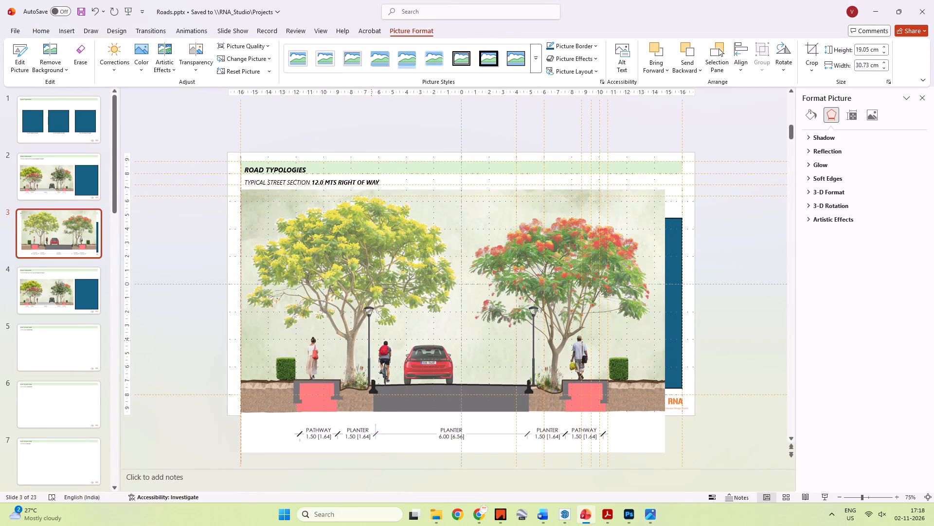
pyautogui.moveTo(371, 340); pyautogui.dragTo(371, 345)
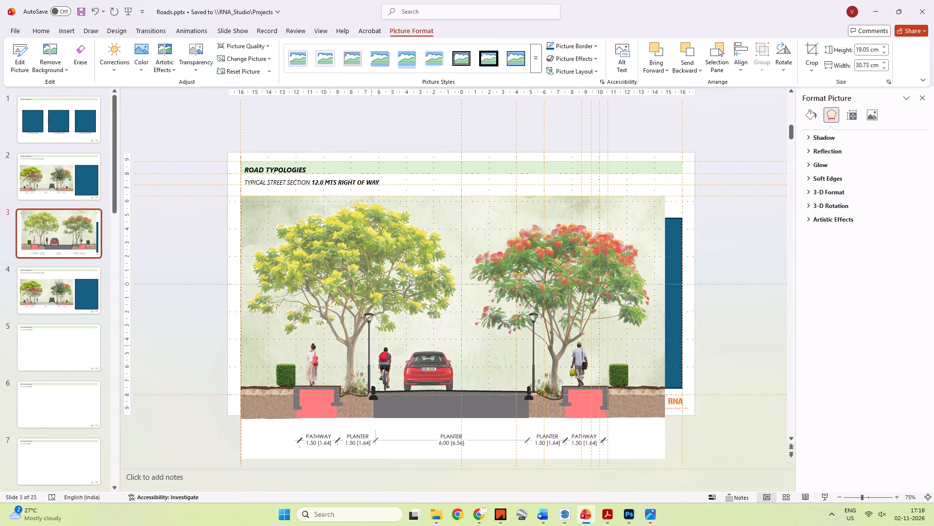
pyautogui.moveTo(371, 345); pyautogui.dragTo(371, 345)
pyautogui.keyDown('shift'); pyautogui.moveTo(663, 461); pyautogui.dragTo(528, 374); pyautogui.keyUp('shift')
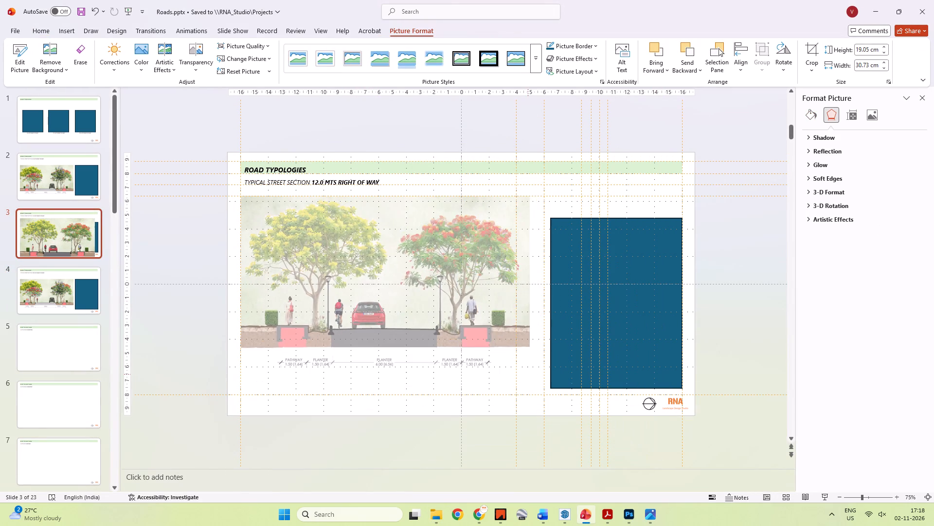
pyautogui.keyDown('shift'); pyautogui.moveTo(528, 374); pyautogui.dragTo(544, 365); pyautogui.keyUp('shift')
pyautogui.keyDown('shift'); pyautogui.moveTo(506, 314); pyautogui.dragTo(506, 326); pyautogui.keyUp('shift')
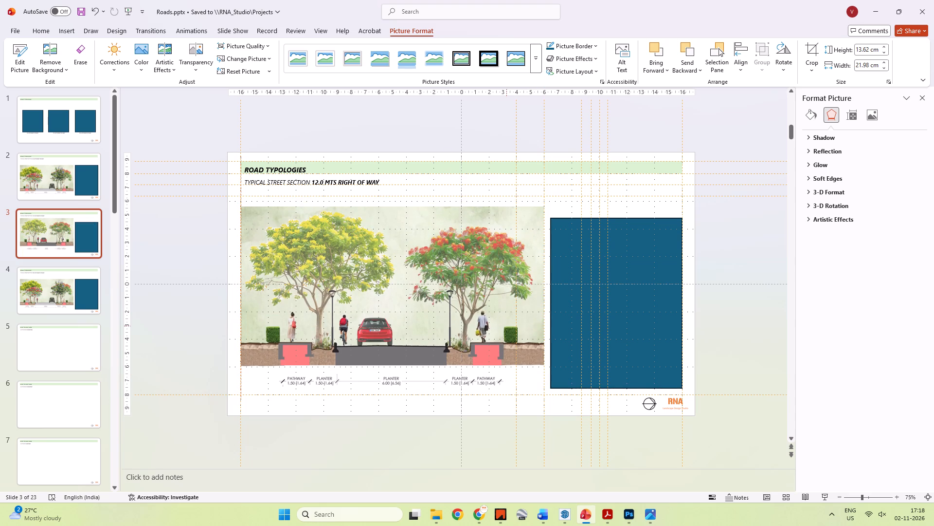
pyautogui.keyDown('shift'); pyautogui.moveTo(506, 326); pyautogui.dragTo(506, 325); pyautogui.keyUp('shift')
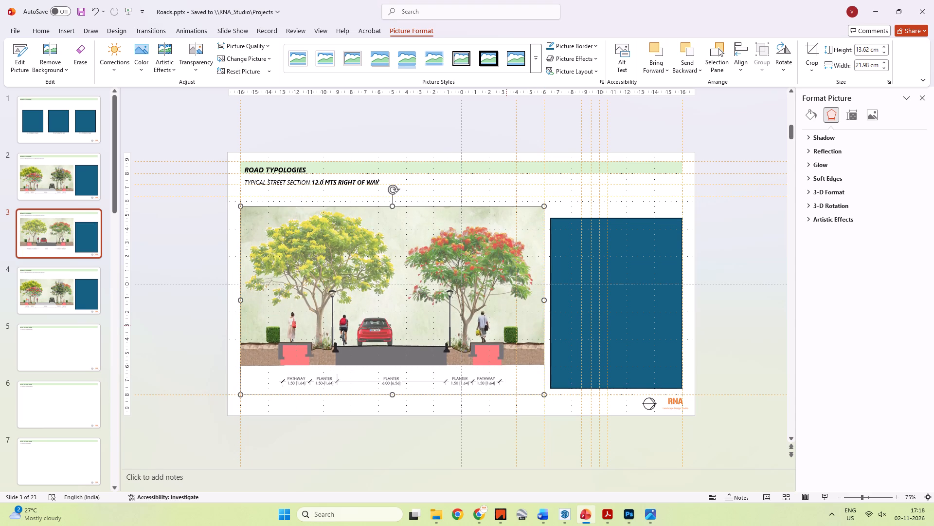
# Check the picture placement on slide 2, and shift slide 3's section down so its top edge sits slightly above the blue box's top.
pyautogui.click(76, 194)
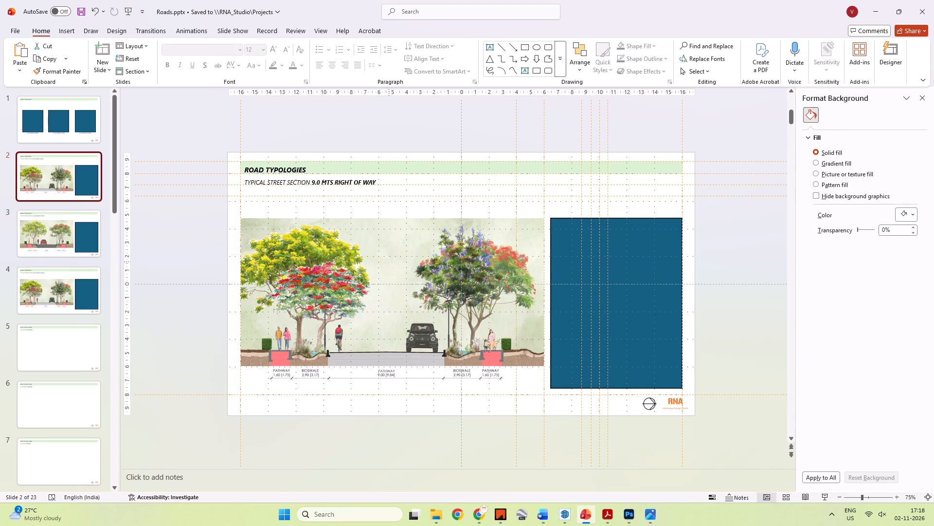
pyautogui.click(52, 185)
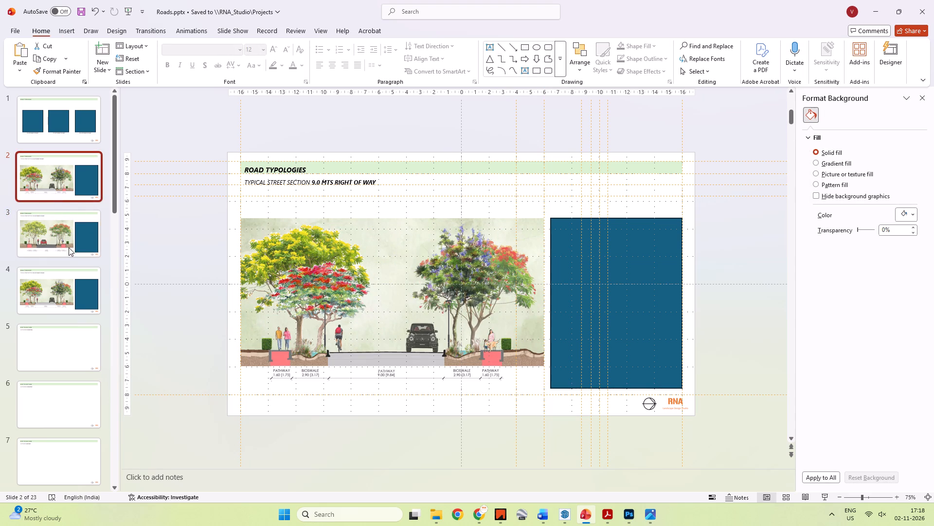
pyautogui.click(61, 237)
pyautogui.moveTo(379, 283); pyautogui.dragTo(379, 290)
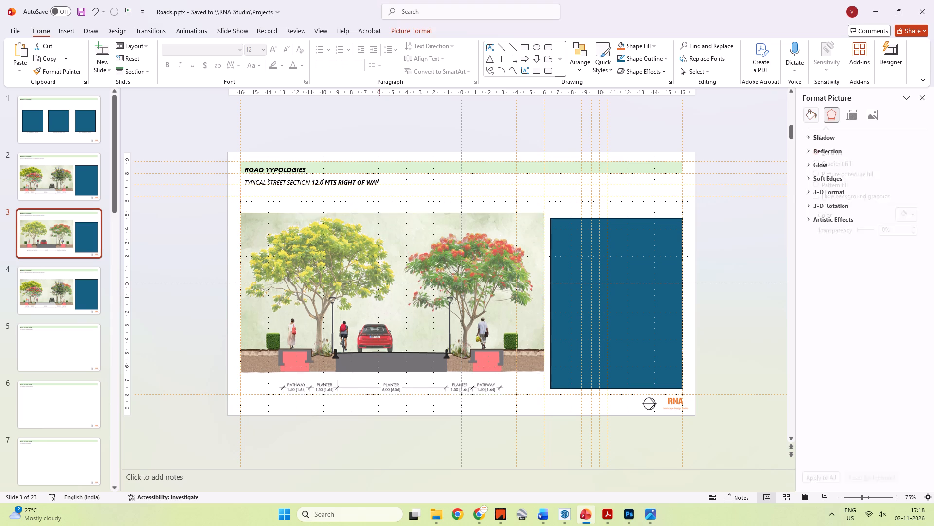
pyautogui.moveTo(379, 290); pyautogui.dragTo(379, 294)
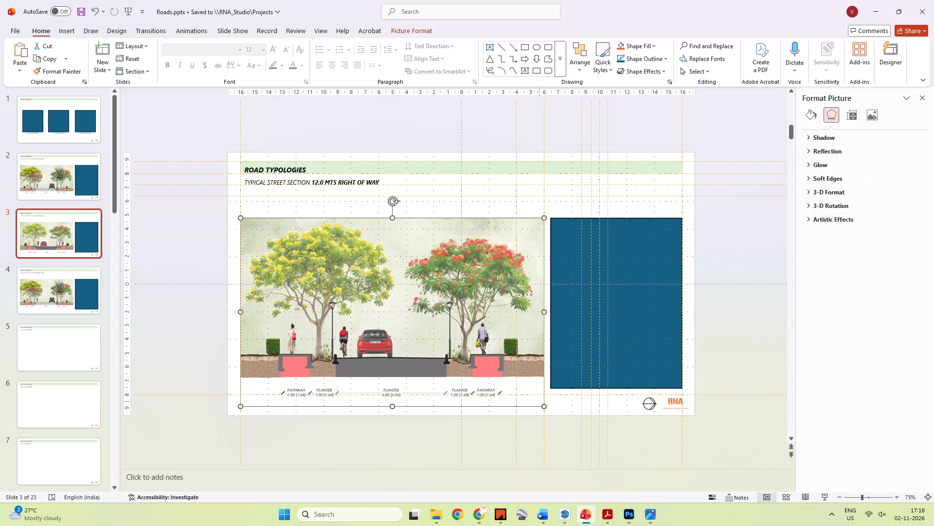
pyautogui.keyDown('shift'); pyautogui.click(543, 405); pyautogui.keyUp('shift')
pyautogui.keyDown('shift'); pyautogui.moveTo(495, 340); pyautogui.dragTo(495, 335); pyautogui.keyUp('shift')
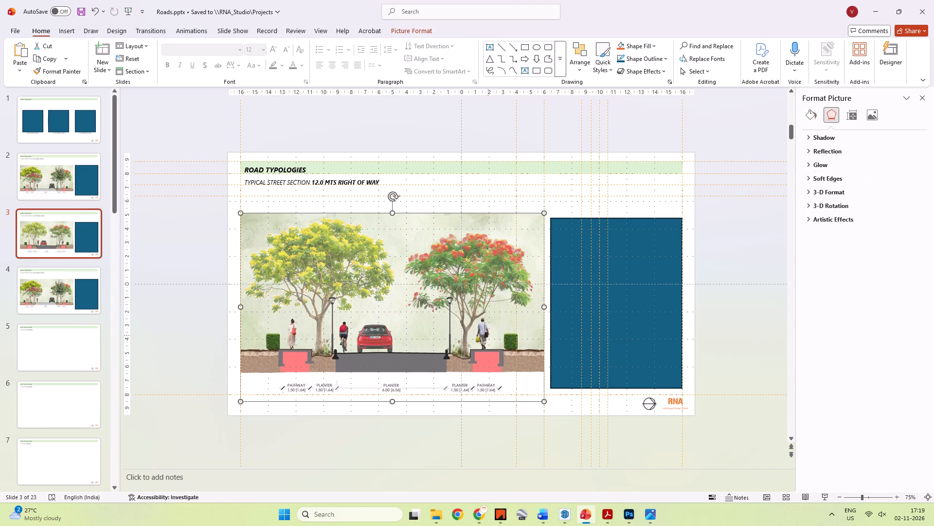
pyautogui.press('Down')
pyautogui.press('Down')
pyautogui.press('Down')
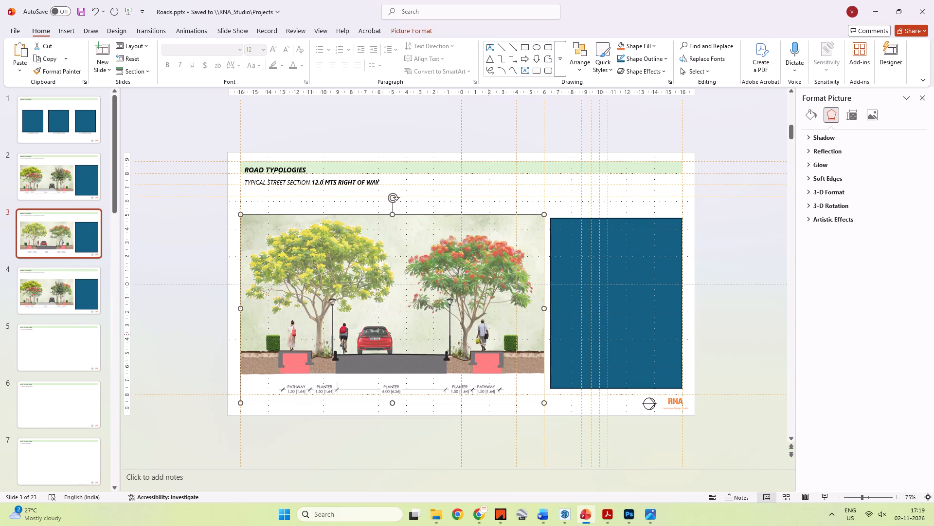
# Crop the section to about 12.77 cm high, top level with the blue box and bottom on the lower guide, and save.
pyautogui.rightClick(488, 334)
pyautogui.click(539, 352)
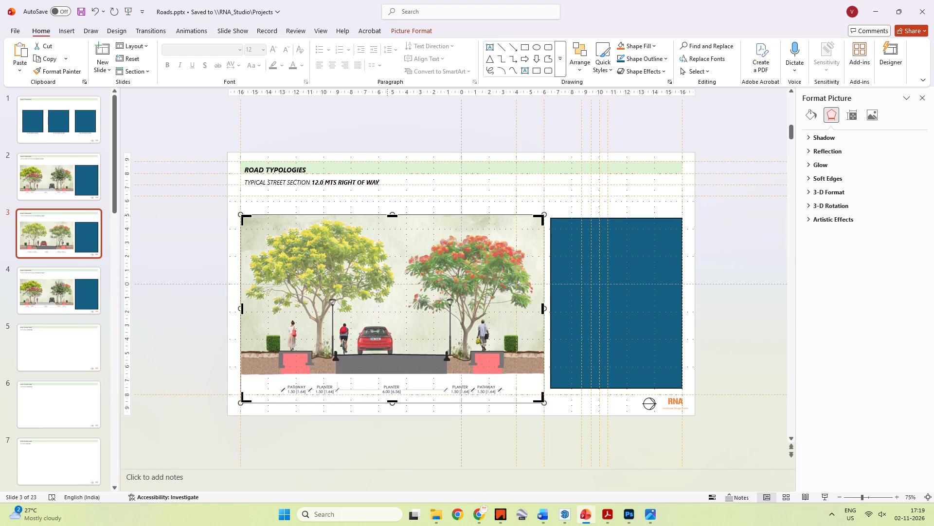
pyautogui.click(390, 216)
pyautogui.moveTo(391, 402); pyautogui.dragTo(392, 400)
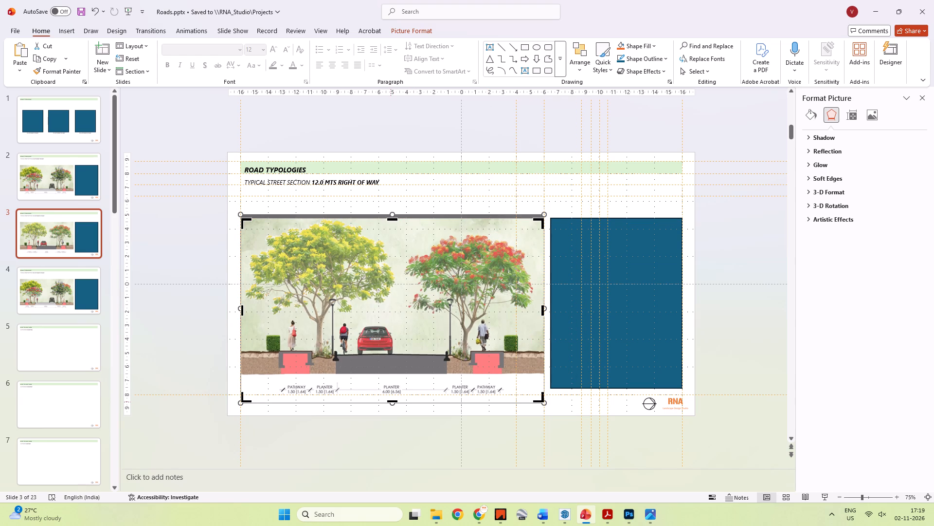
pyautogui.moveTo(392, 400); pyautogui.dragTo(395, 396)
pyautogui.click(582, 445)
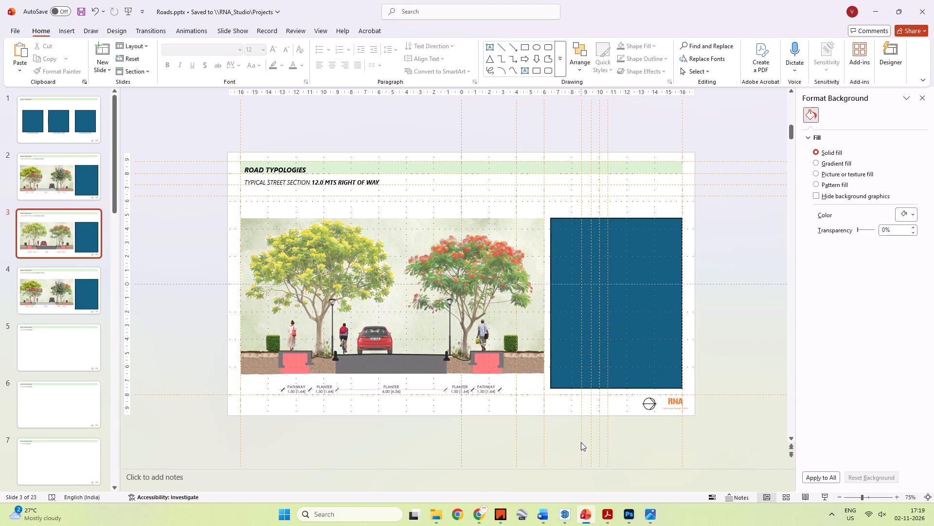
pyautogui.hotkey('ctrl', 's')
# Replace the section picture on slide 4, the 18.0 MTS right-of-way slide, with a copy of slide 3's cropped section.
pyautogui.click(38, 280)
pyautogui.click(359, 290)
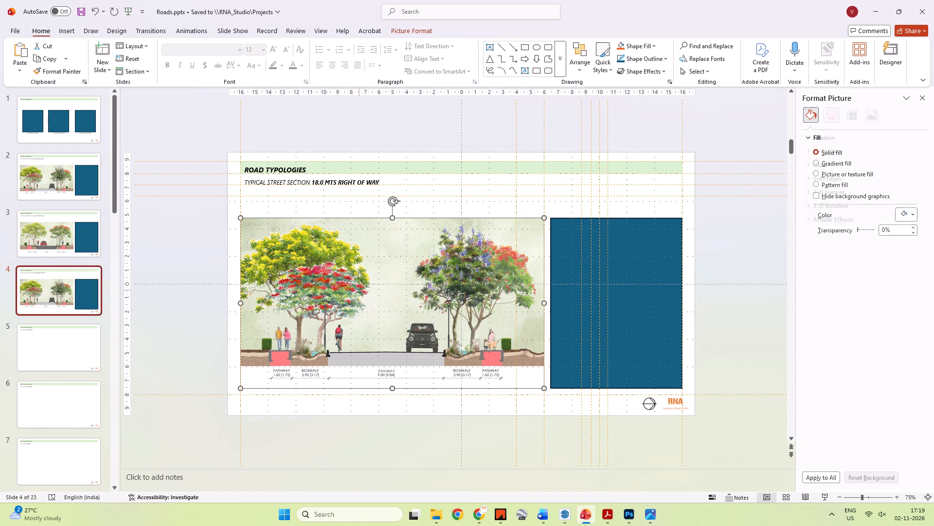
pyautogui.press('Delete')
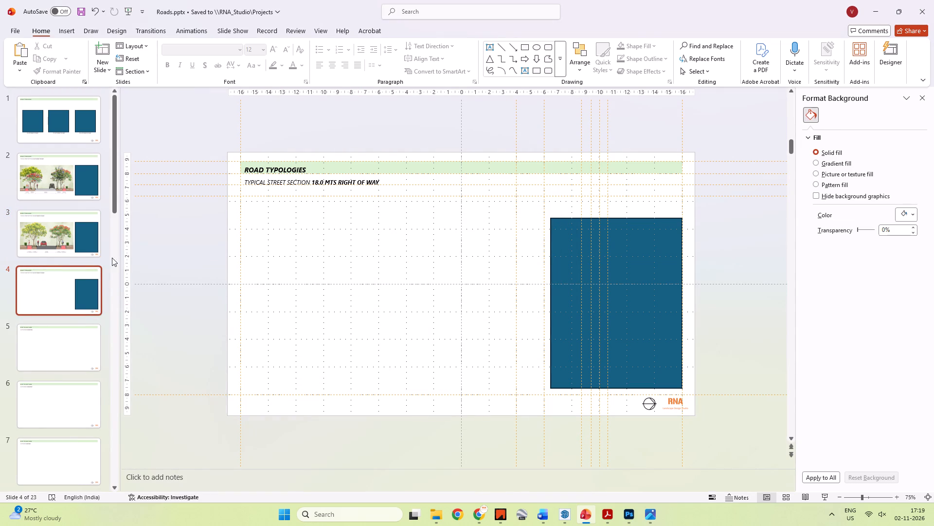
pyautogui.click(53, 233)
pyautogui.click(380, 272)
pyautogui.hotkey('ctrl', 'c')
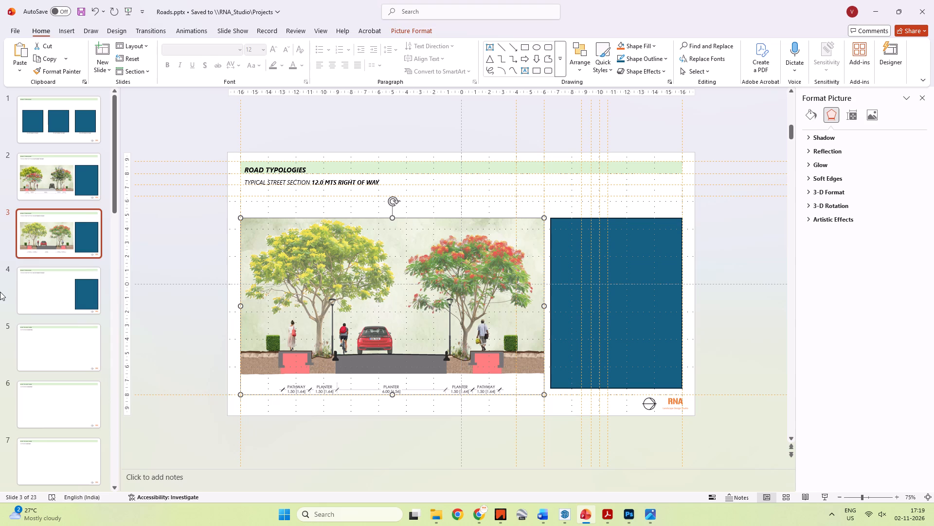
pyautogui.click(52, 290)
pyautogui.hotkey('ctrl', 'v')
pyautogui.click(172, 285)
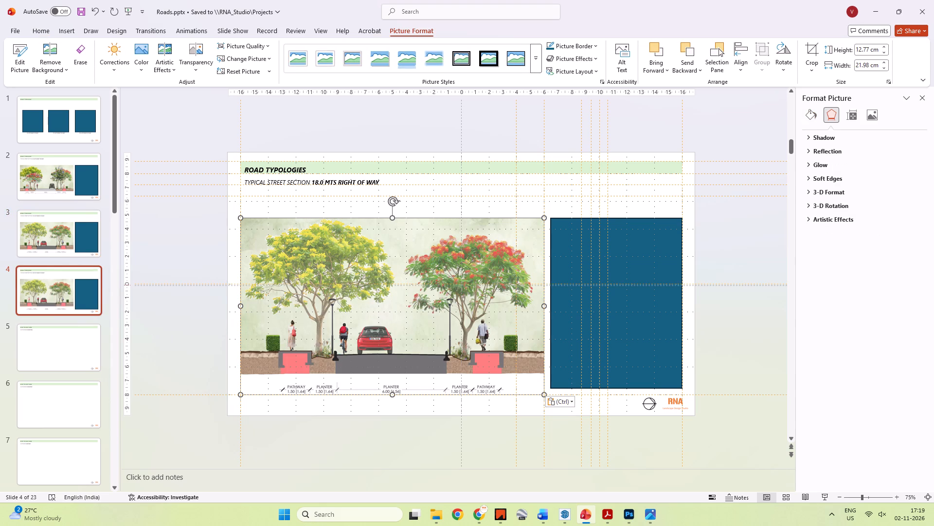
pyautogui.click(692, 248)
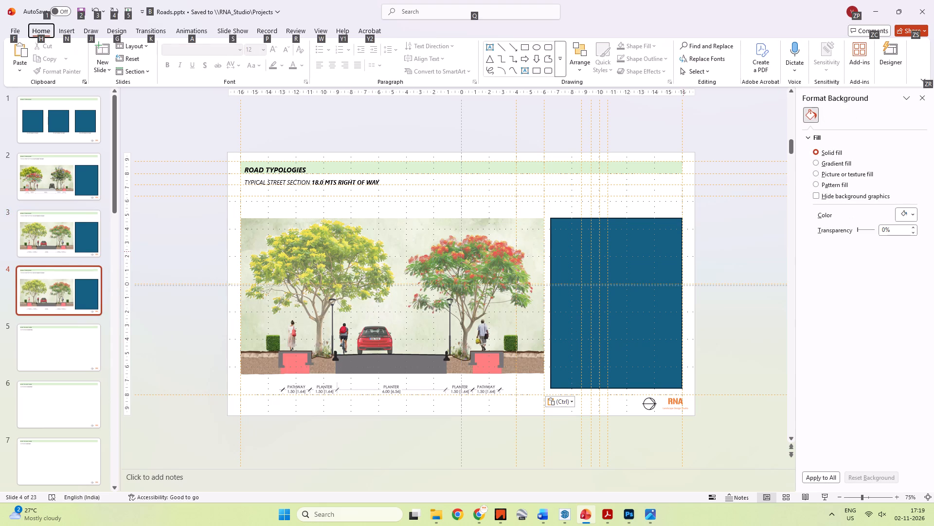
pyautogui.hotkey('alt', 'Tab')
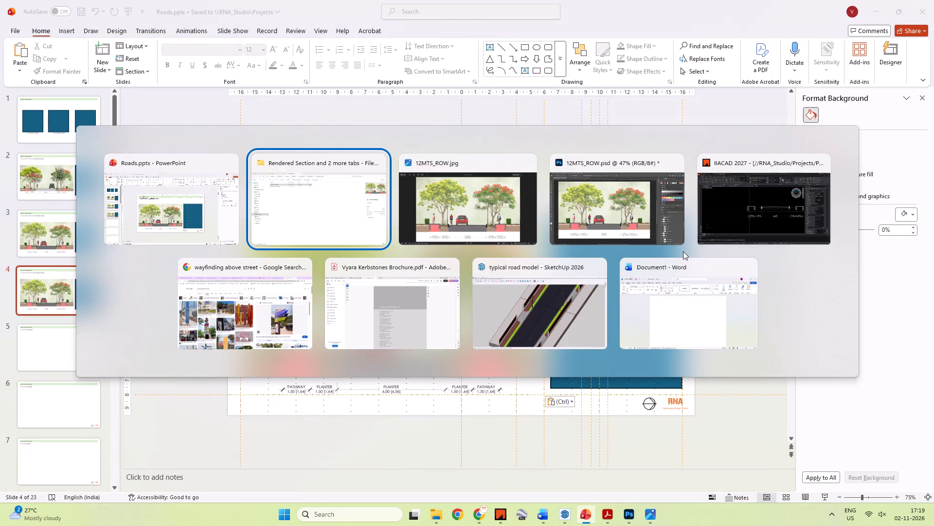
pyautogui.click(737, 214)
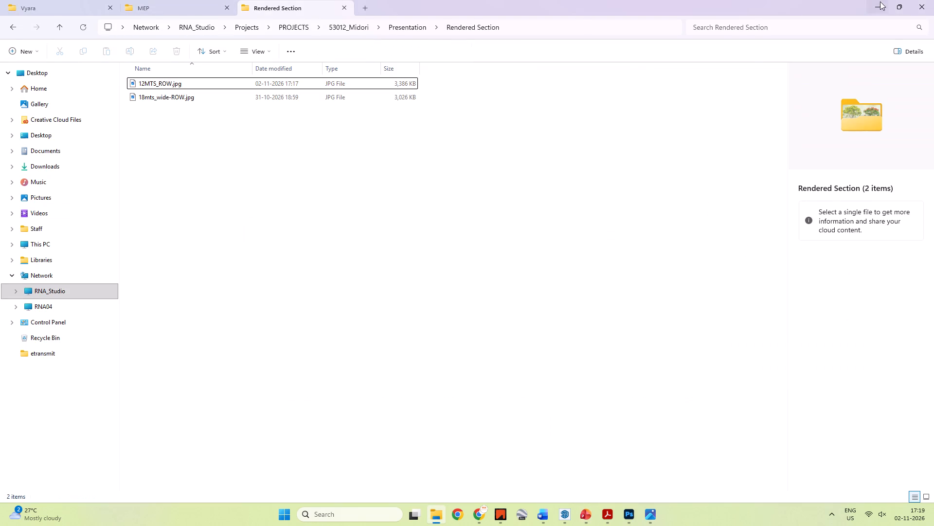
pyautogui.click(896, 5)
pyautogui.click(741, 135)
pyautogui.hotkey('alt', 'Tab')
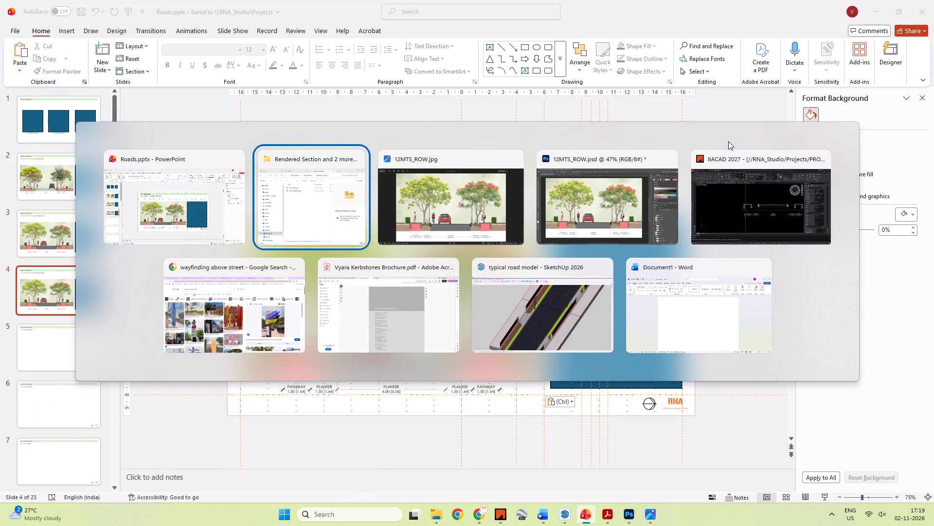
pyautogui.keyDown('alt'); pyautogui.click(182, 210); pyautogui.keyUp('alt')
# Look through the remaining slides and delete slide 16, the empty Utilities and Drainage slide.
pyautogui.scroll(-12, 14, 279)
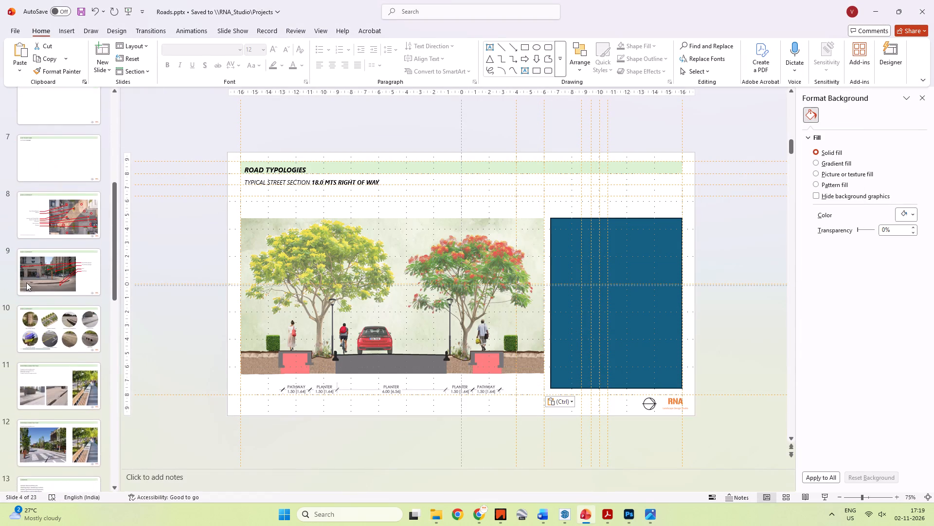
pyautogui.scroll(-17, 26, 282)
pyautogui.scroll(-5, 27, 282)
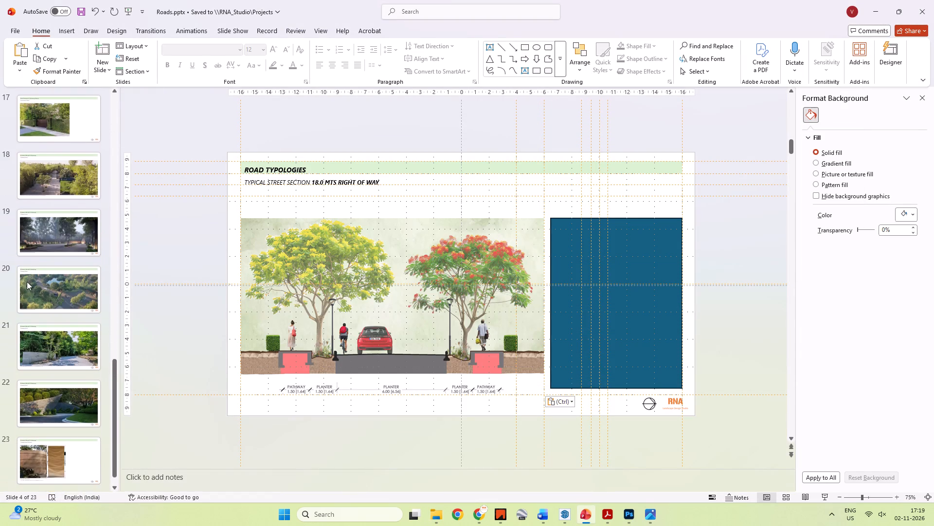
pyautogui.scroll(9, 27, 282)
pyautogui.click(60, 301)
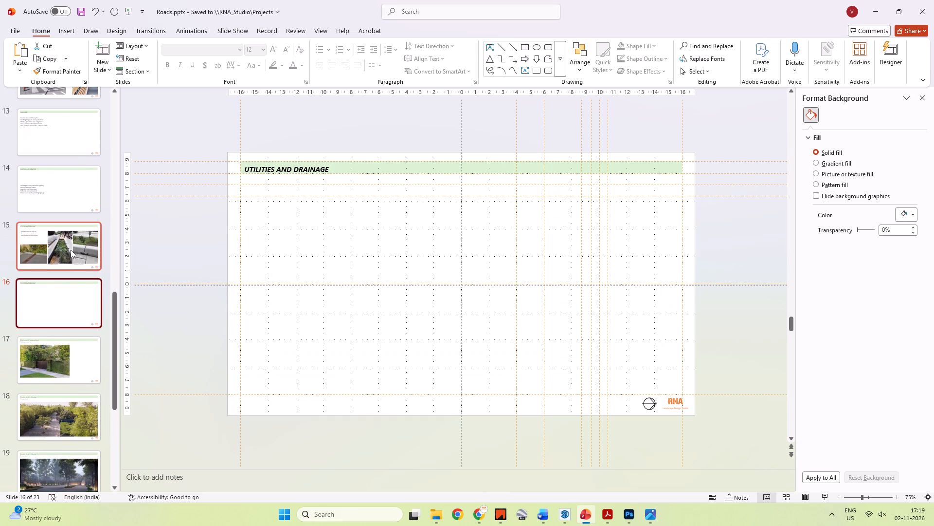
pyautogui.click(71, 250)
pyautogui.click(69, 289)
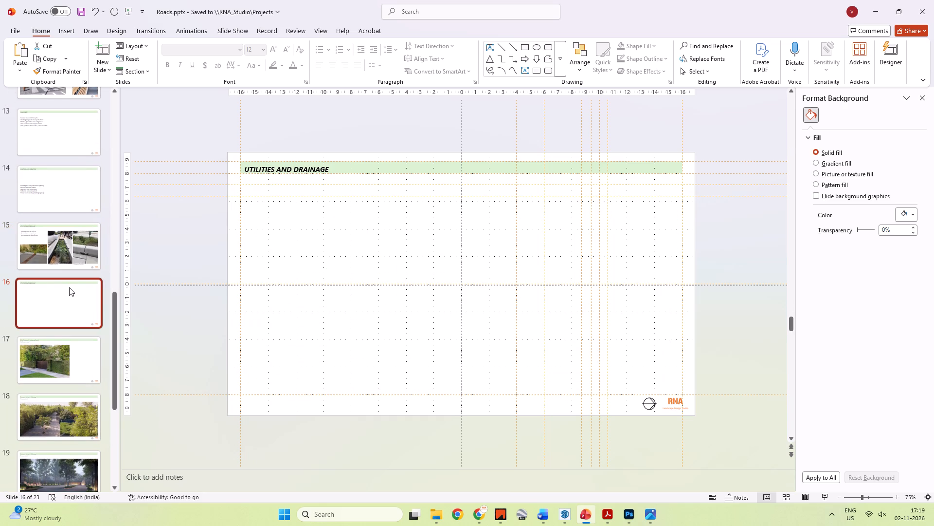
pyautogui.click(62, 236)
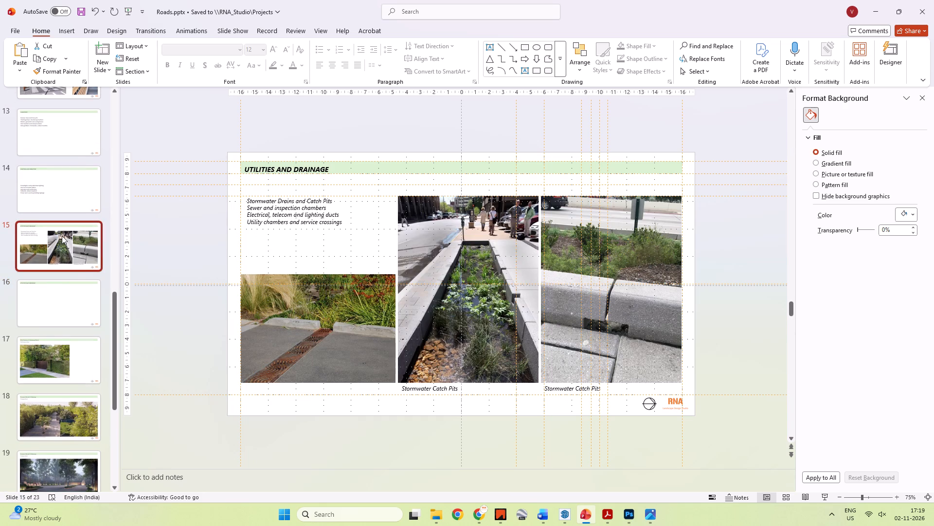
pyautogui.click(58, 297)
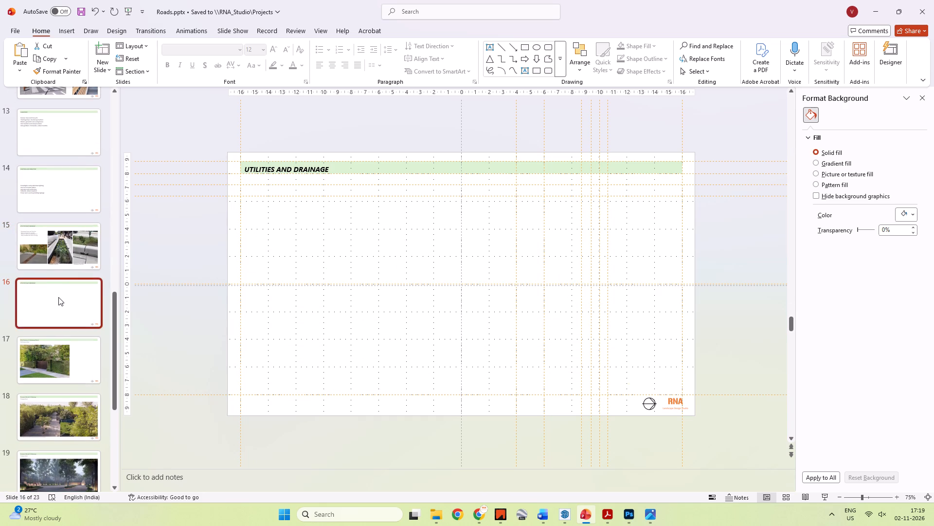
pyautogui.press('Delete')
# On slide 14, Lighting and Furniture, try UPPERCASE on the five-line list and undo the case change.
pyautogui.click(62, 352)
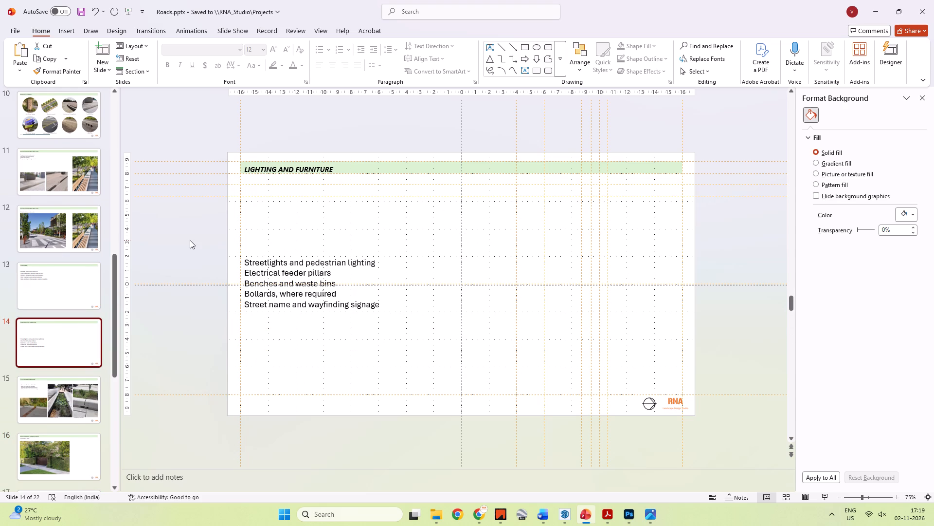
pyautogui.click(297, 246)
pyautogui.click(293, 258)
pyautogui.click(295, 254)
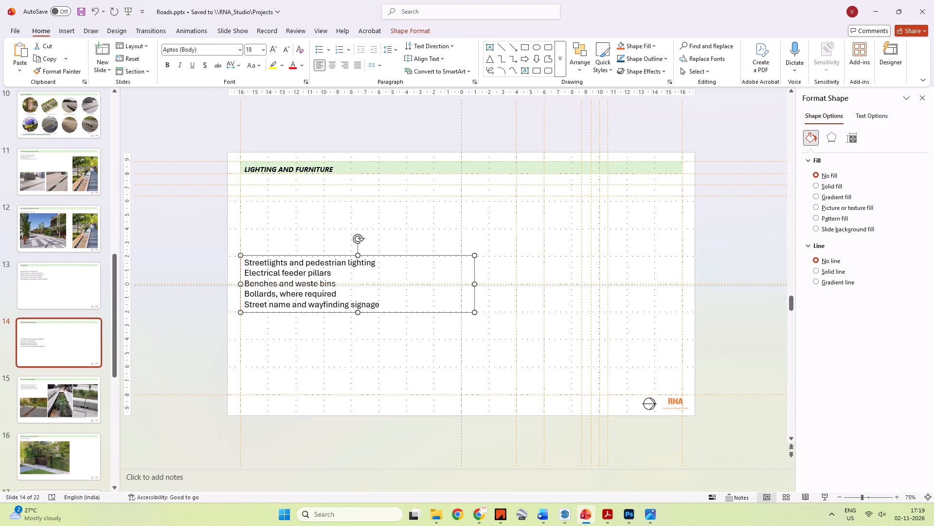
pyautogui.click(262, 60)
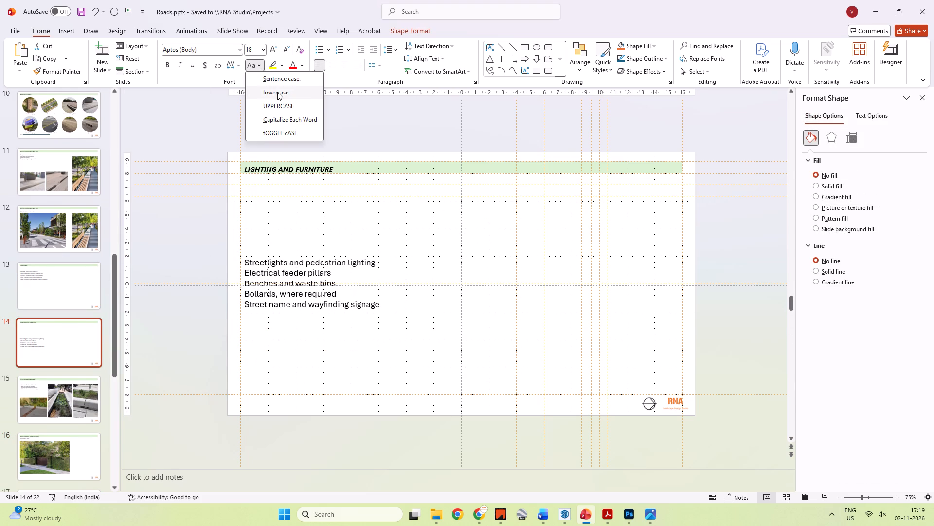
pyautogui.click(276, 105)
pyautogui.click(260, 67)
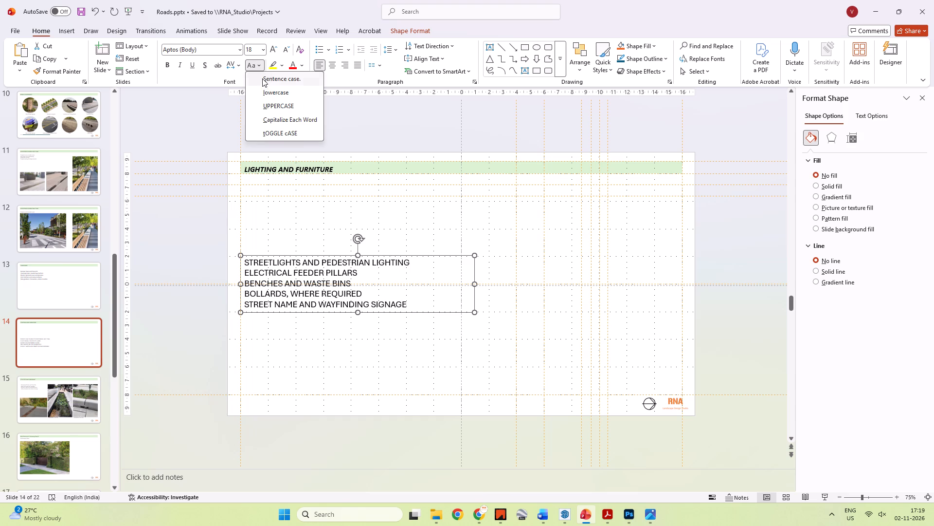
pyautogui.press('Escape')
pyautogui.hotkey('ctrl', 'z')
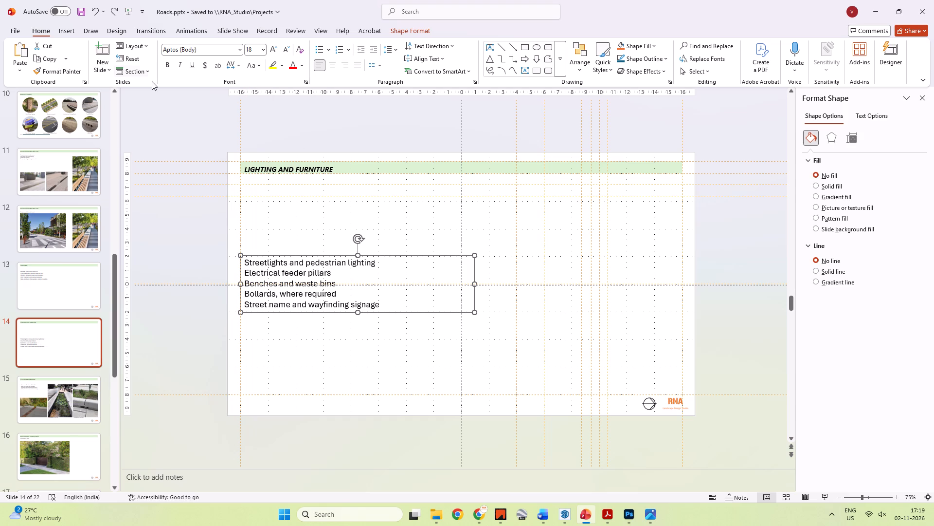
# Format the five-line list on the Lighting and Furniture slide as Segoe UI, italic, size 12.
pyautogui.click(238, 50)
pyautogui.click(198, 114)
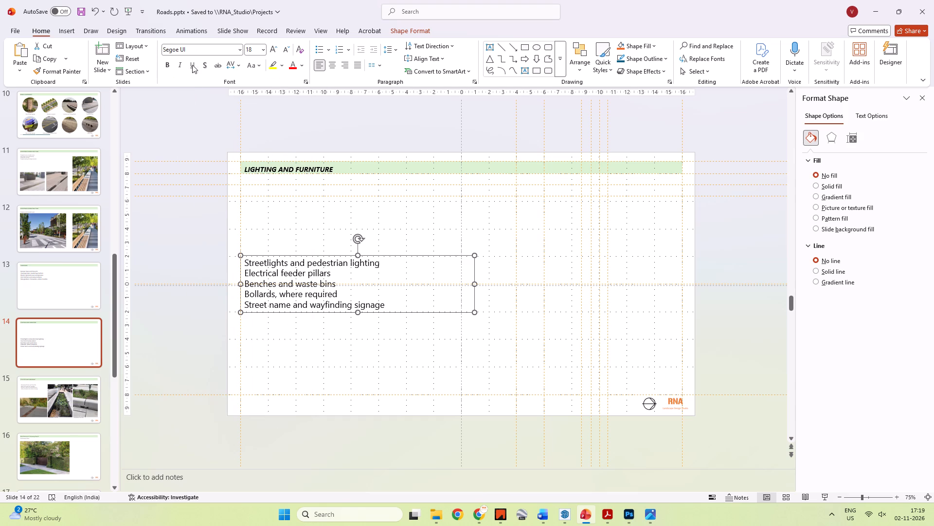
pyautogui.click(180, 62)
pyautogui.click(259, 51)
pyautogui.click(264, 53)
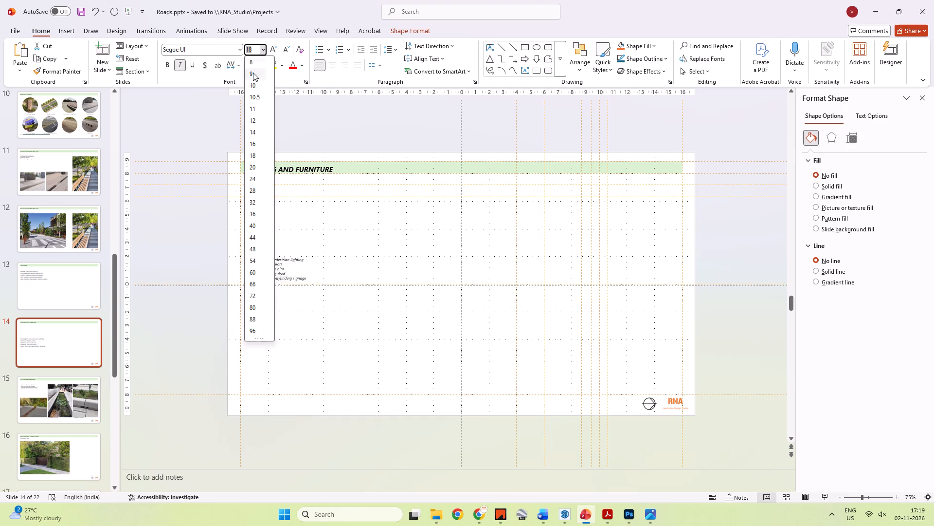
pyautogui.click(259, 121)
pyautogui.click(211, 269)
# Move the list up so its text box's top edge sits on the lowest guide beneath the heading, and save the presentation.
pyautogui.click(261, 259)
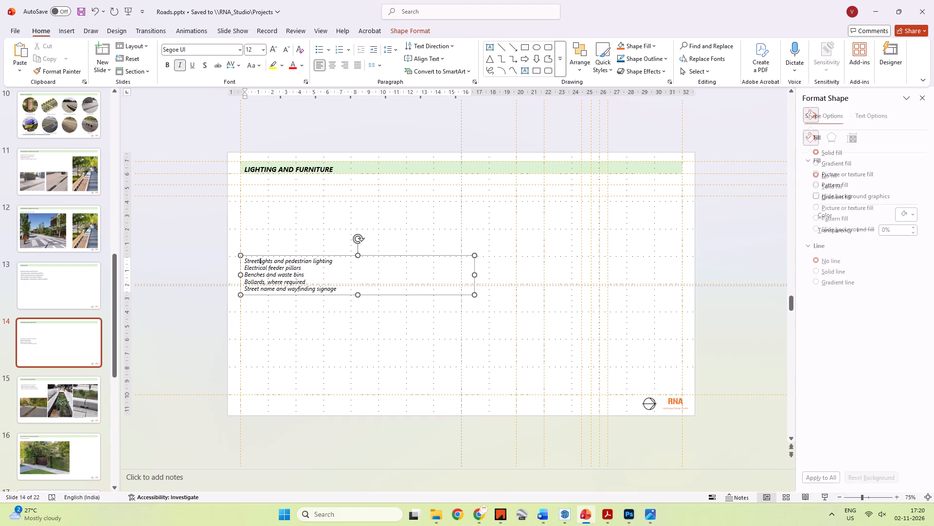
pyautogui.keyDown('shift'); pyautogui.moveTo(263, 257); pyautogui.dragTo(260, 195); pyautogui.keyUp('shift')
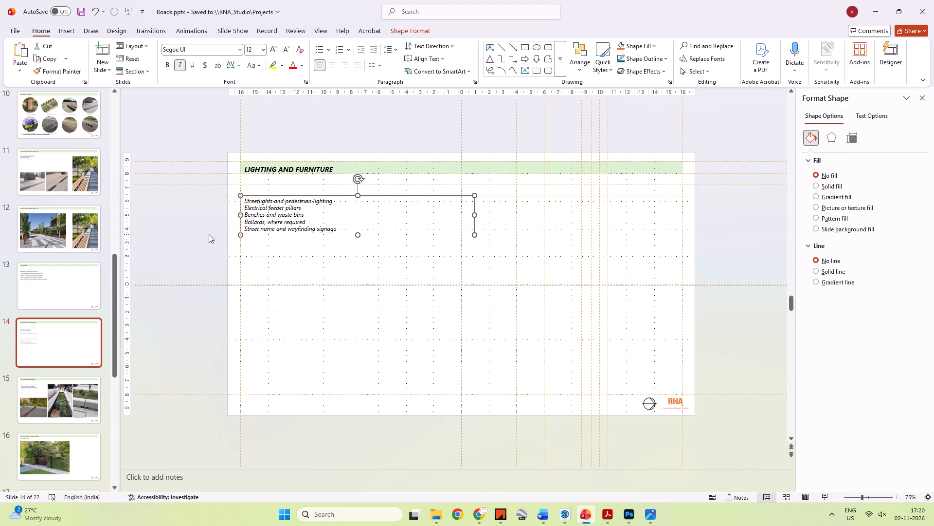
pyautogui.click(209, 234)
pyautogui.hotkey('ctrl', 's')
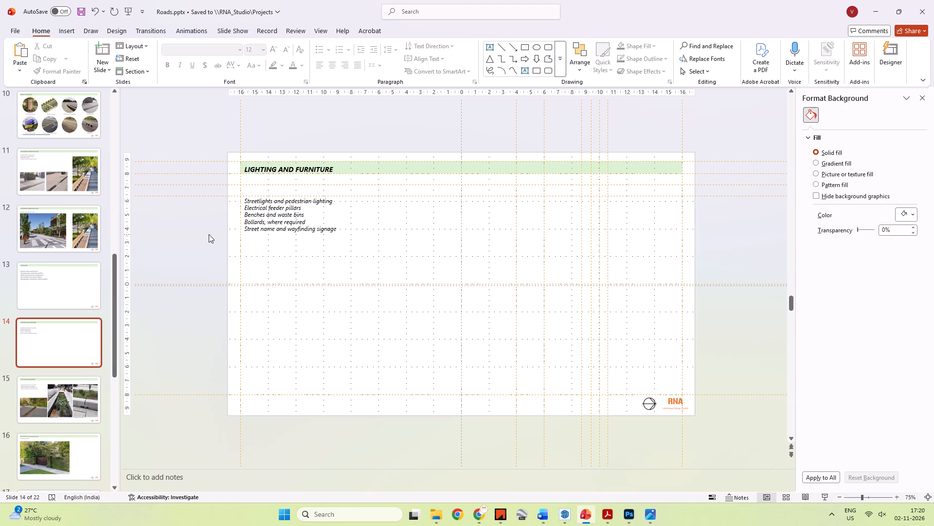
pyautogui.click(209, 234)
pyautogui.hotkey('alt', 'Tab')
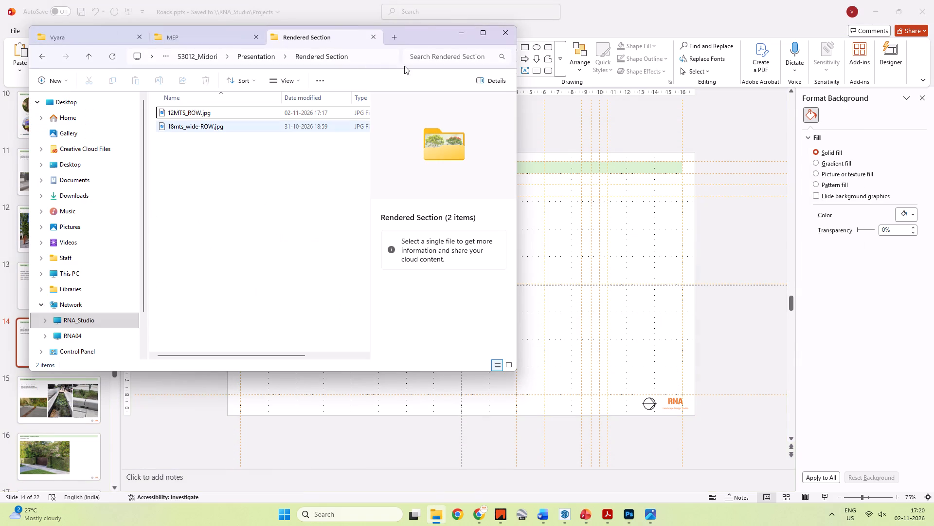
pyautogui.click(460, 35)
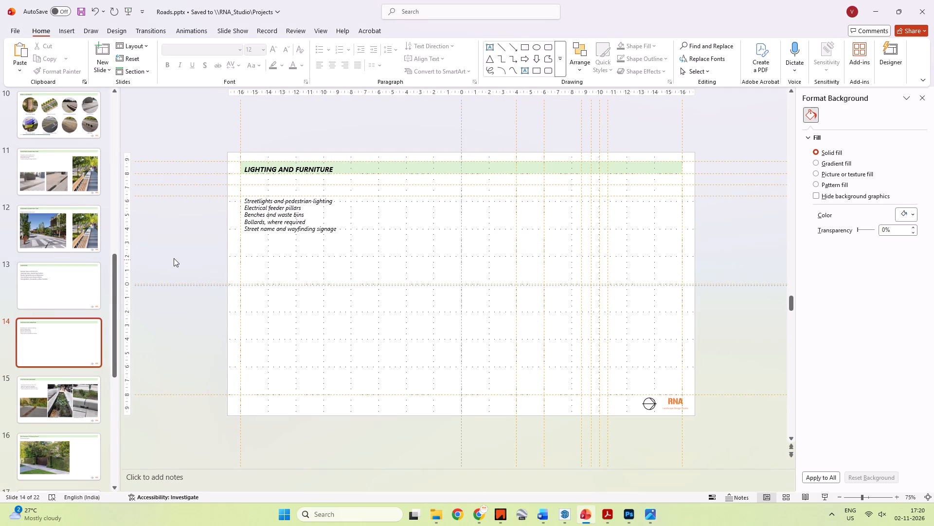
# Duplicate slide 14, the Lighting and Furniture slide.
pyautogui.rightClick(80, 328)
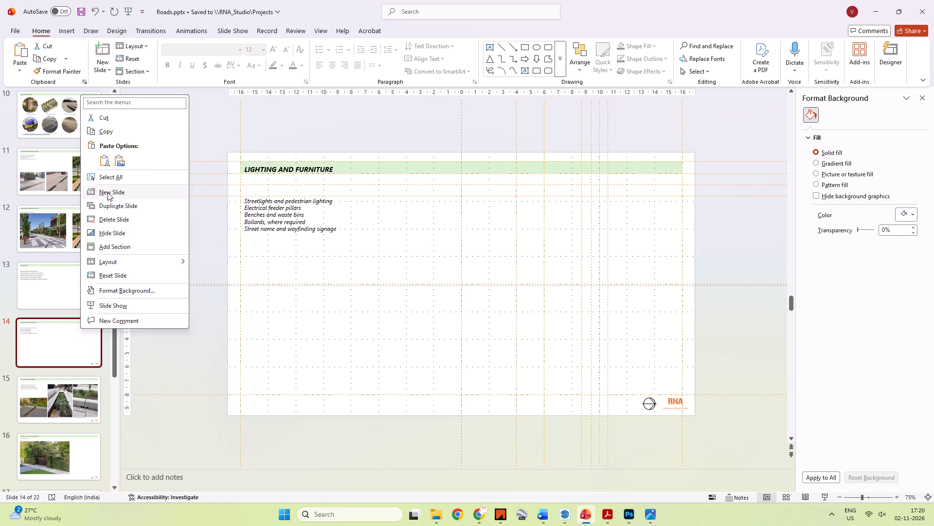
pyautogui.click(131, 207)
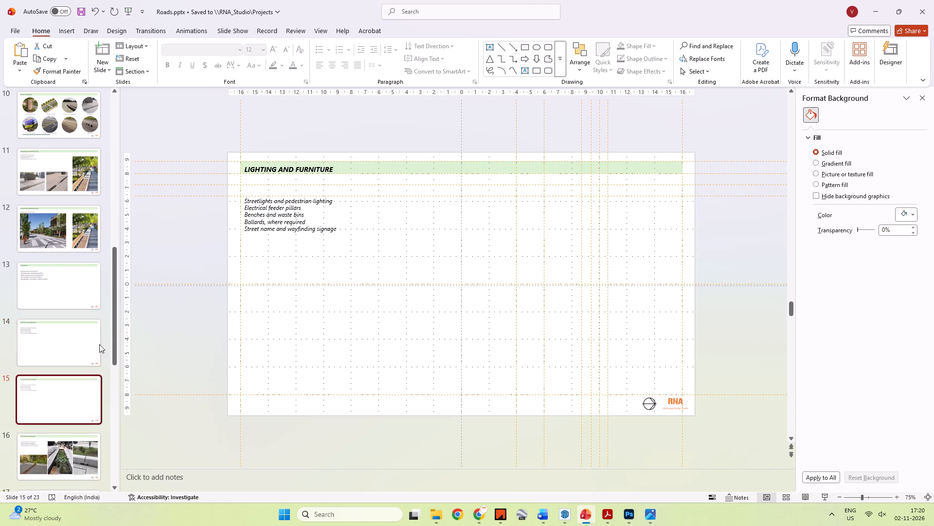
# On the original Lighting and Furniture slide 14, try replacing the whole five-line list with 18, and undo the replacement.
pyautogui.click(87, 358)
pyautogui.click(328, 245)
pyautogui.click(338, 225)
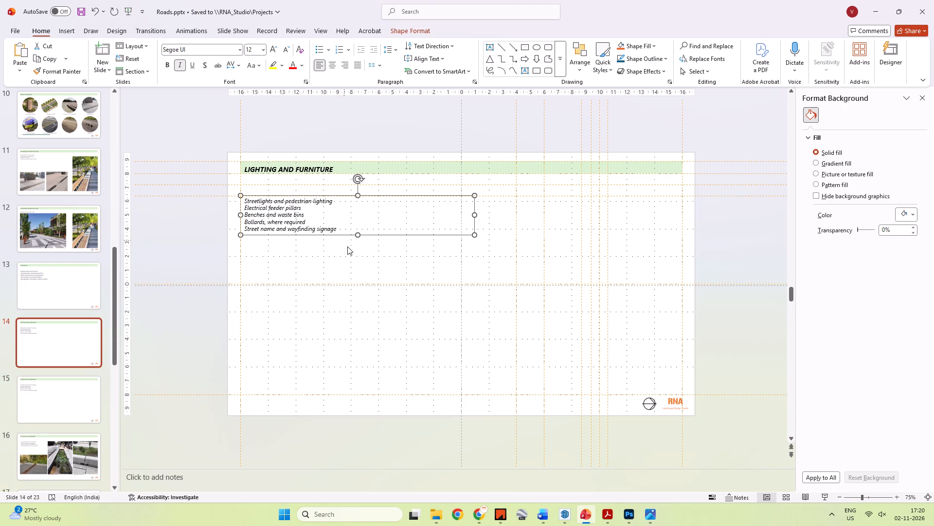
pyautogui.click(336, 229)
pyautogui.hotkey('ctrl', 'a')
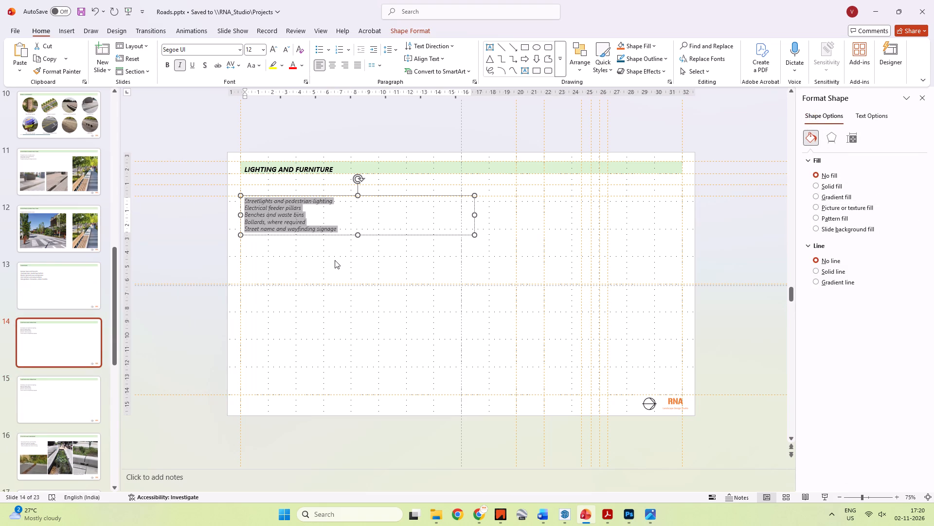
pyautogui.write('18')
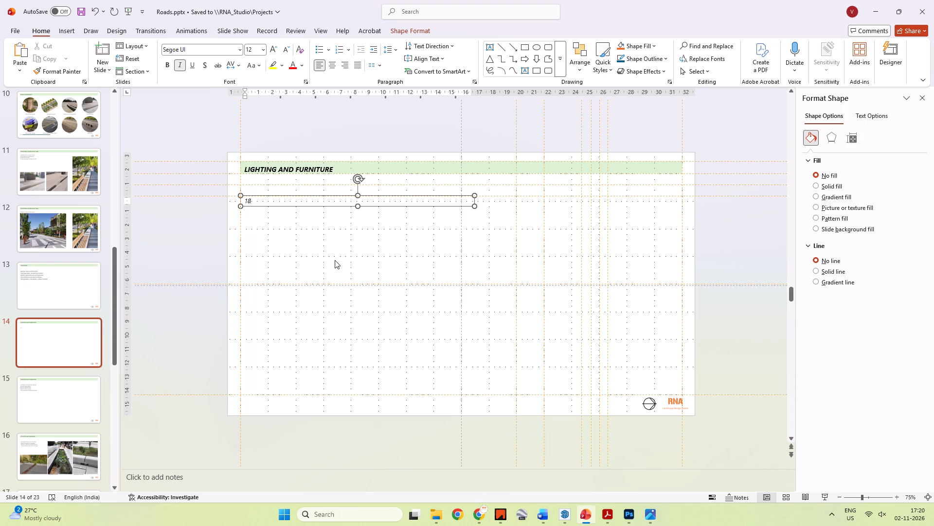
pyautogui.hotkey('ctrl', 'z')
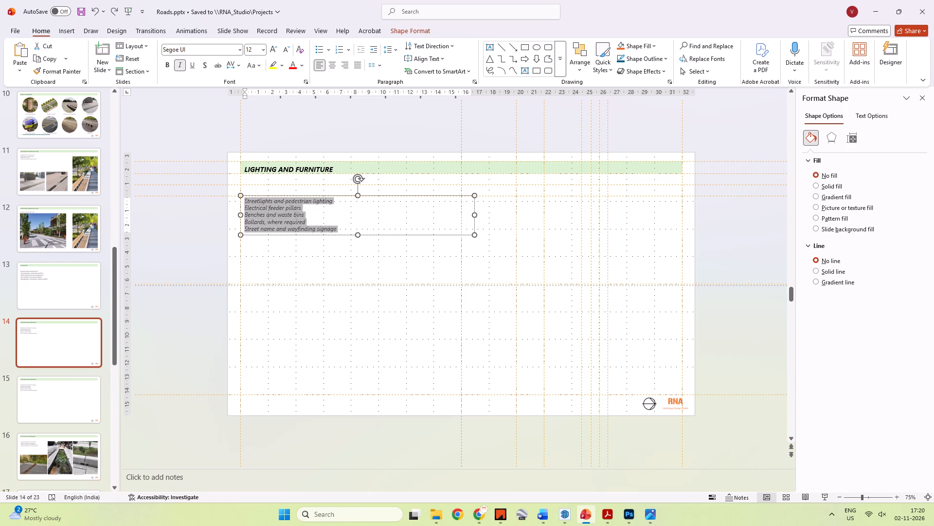
# Extend the list's first line on slide 14 to read "Streetlights and pedestrian lighting at 18mts, 12mts & 9mtrs".
pyautogui.press('Right')
pyautogui.press('Up')
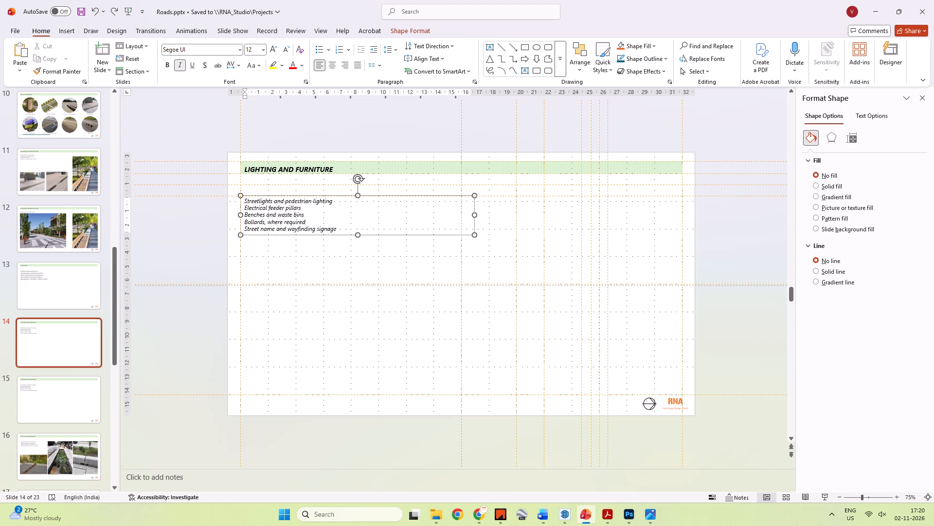
pyautogui.press('Up')
pyautogui.press('Up')
pyautogui.press('Up')
pyautogui.press('space')
pyautogui.write('at')
pyautogui.press('space')
pyautogui.write('18')
pyautogui.write('mts')
pyautogui.press('space')
pyautogui.press('BackSpace')
pyautogui.write(',')
pyautogui.press('space')
pyautogui.write('12')
pyautogui.write('mts')
pyautogui.write(', an')
pyautogui.press('BackSpace')
pyautogui.press('BackSpace')
pyautogui.press('BackSpace')
pyautogui.press('BackSpace')
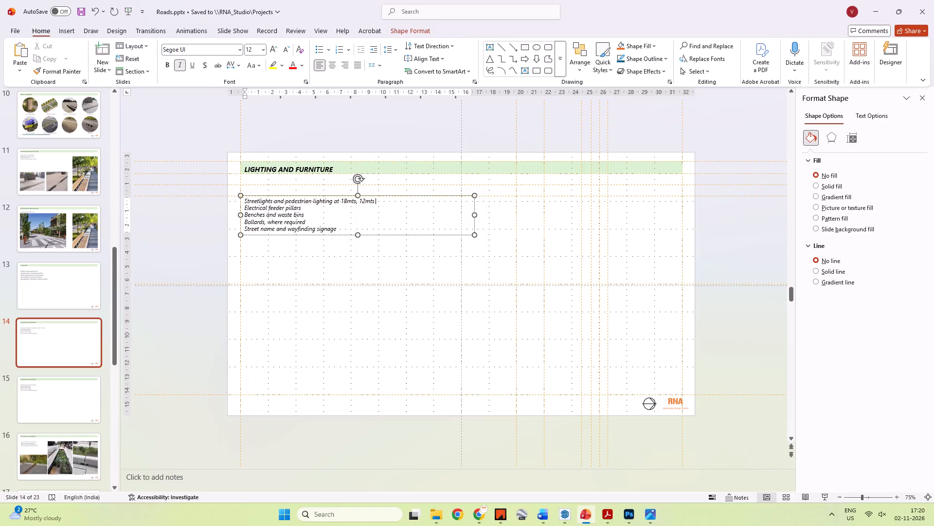
pyautogui.press('space')
pyautogui.write('&')
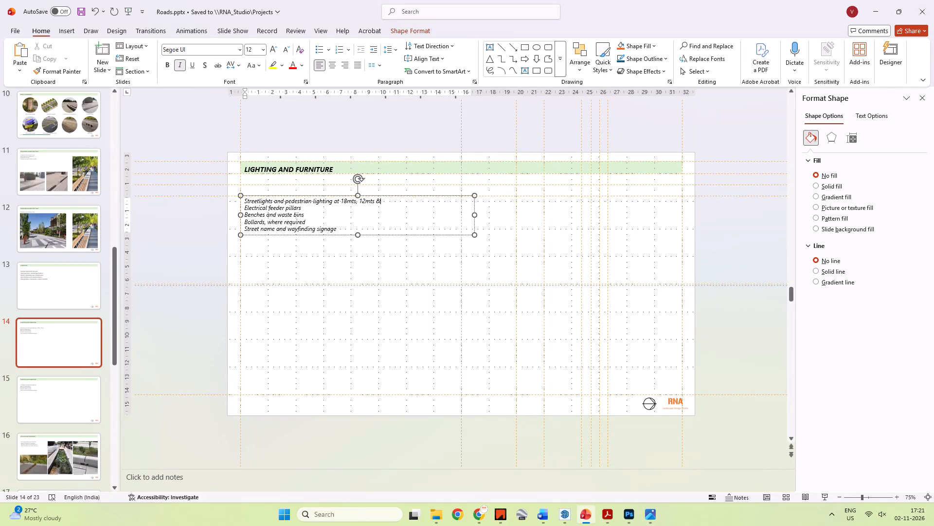
pyautogui.press('space')
pyautogui.write('9mtrs')
pyautogui.press('space')
# Delete the four lines below the streetlights line, from Electrical feeder pillars to Street name and wayfinding signage.
pyautogui.moveTo(338, 230); pyautogui.dragTo(208, 211)
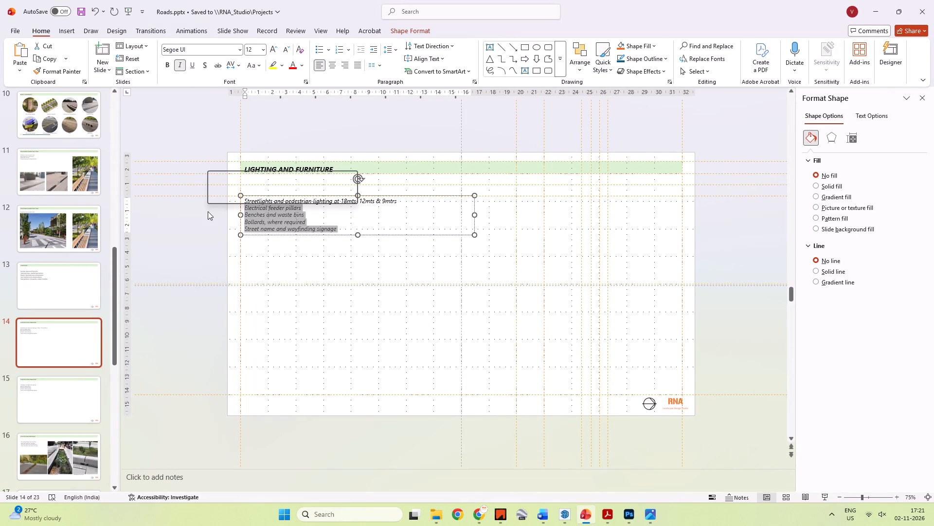
pyautogui.press('Delete')
pyautogui.click(220, 269)
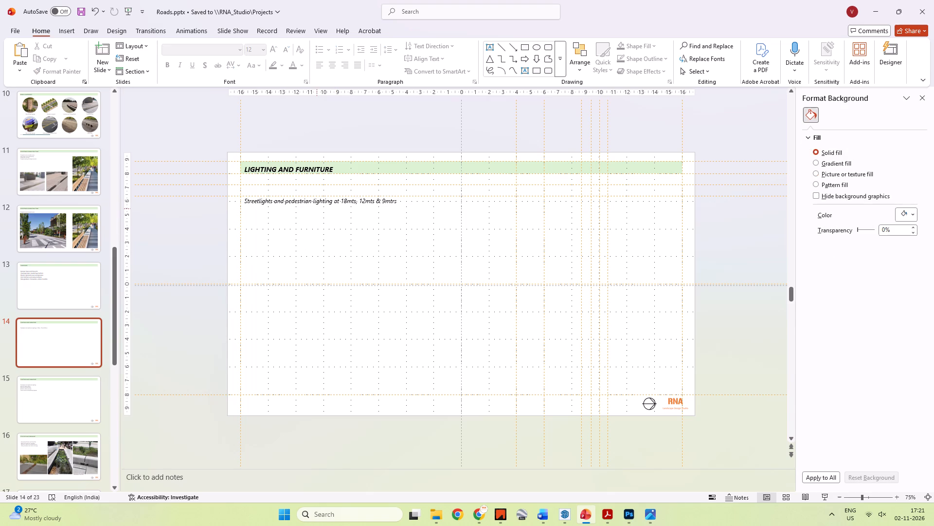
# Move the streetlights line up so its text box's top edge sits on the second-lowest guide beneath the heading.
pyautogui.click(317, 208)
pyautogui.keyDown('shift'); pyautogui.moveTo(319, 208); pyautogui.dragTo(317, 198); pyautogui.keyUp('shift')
# Look through the Road & Movement, Pedestrian Infrastructure, Landscape, Utilities and Drainage, and plot entrance slides to compare their text and picture layouts.
pyautogui.click(66, 294)
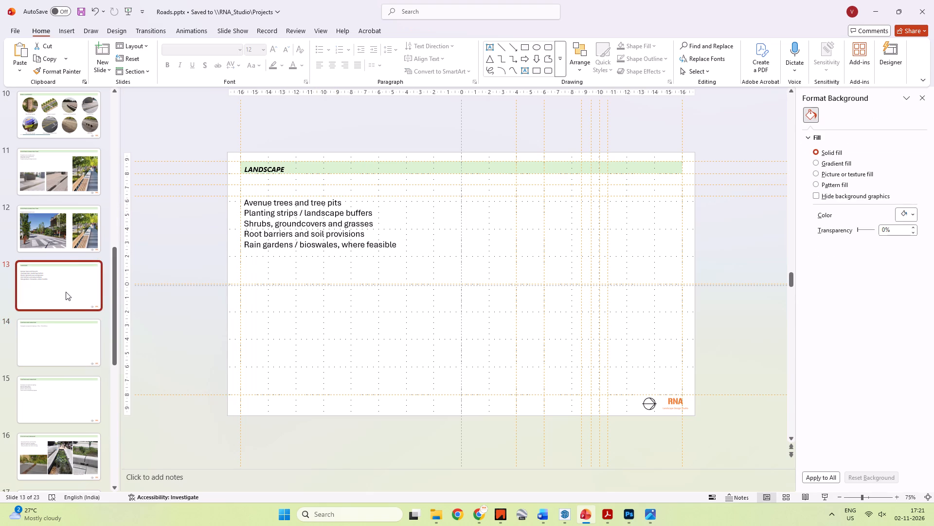
pyautogui.click(65, 245)
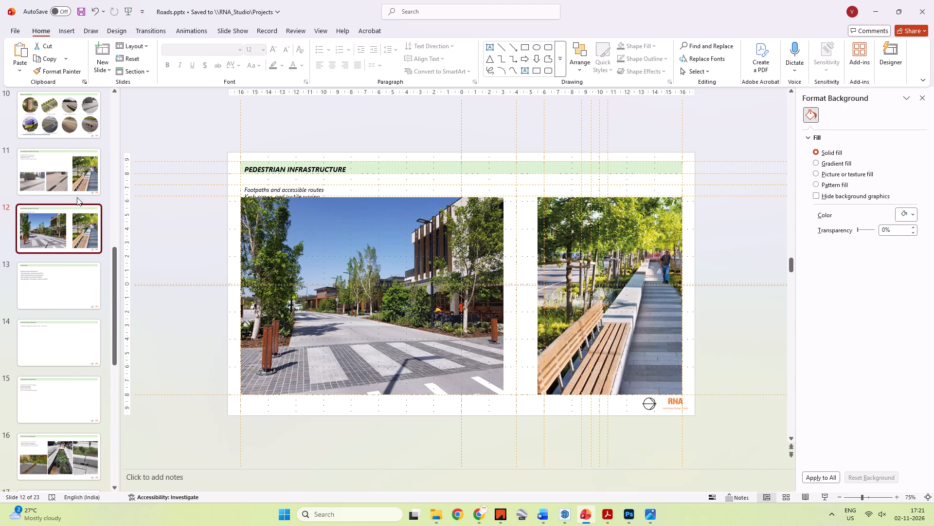
pyautogui.click(69, 169)
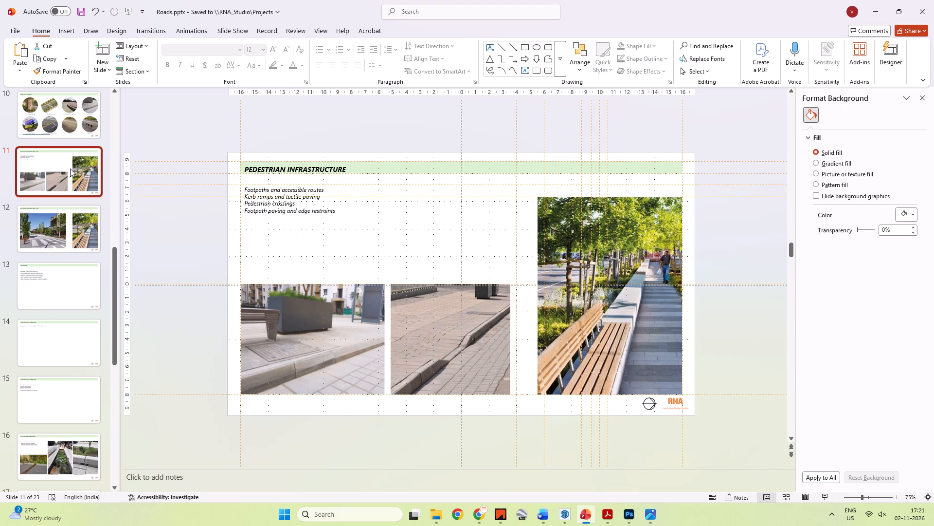
pyautogui.scroll(-2, 55, 413)
pyautogui.click(57, 414)
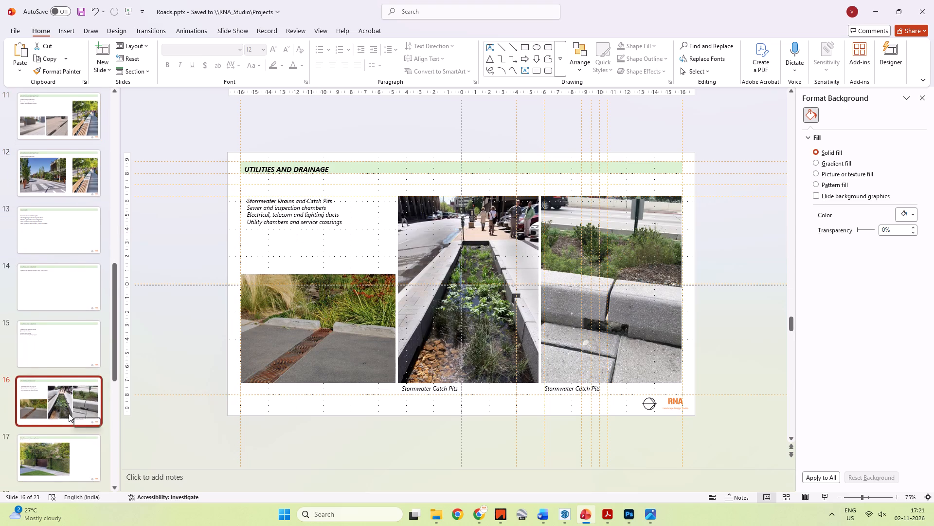
pyautogui.scroll(-3, 69, 414)
pyautogui.click(63, 356)
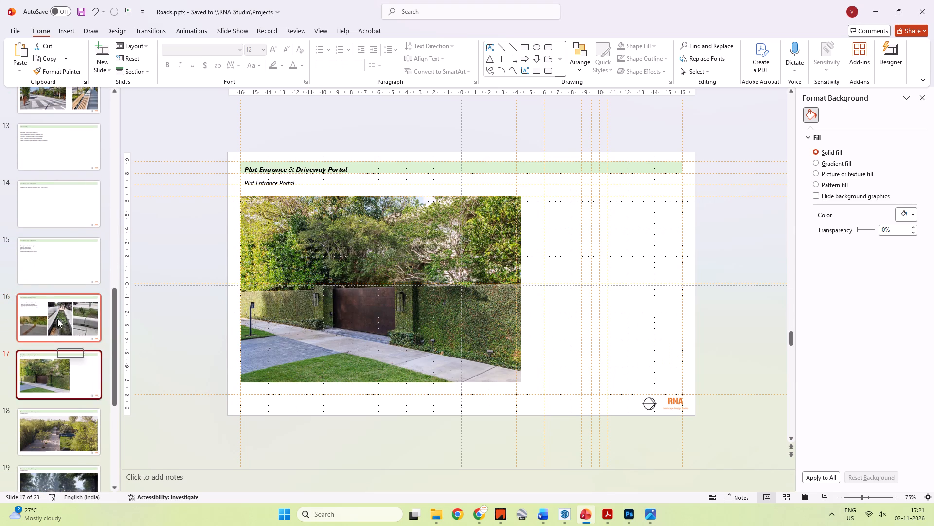
pyautogui.scroll(12, 57, 319)
pyautogui.click(53, 256)
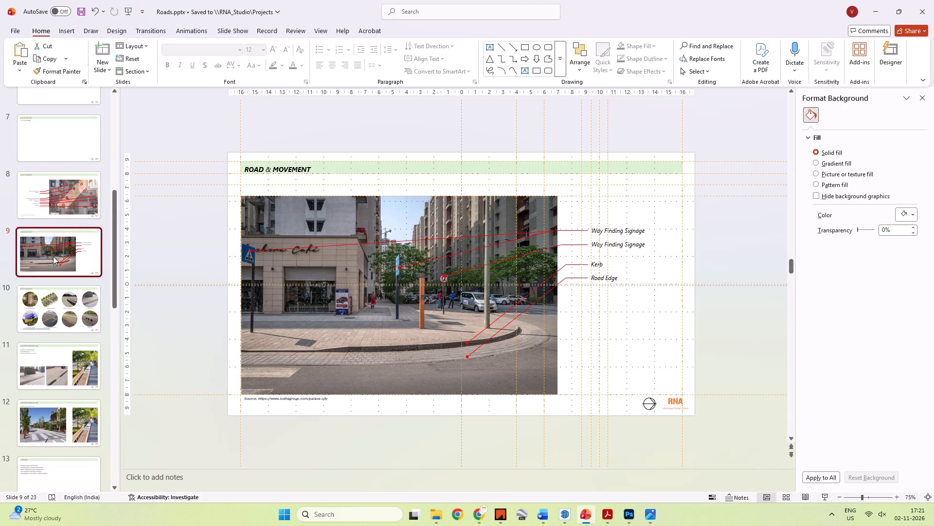
pyautogui.click(53, 200)
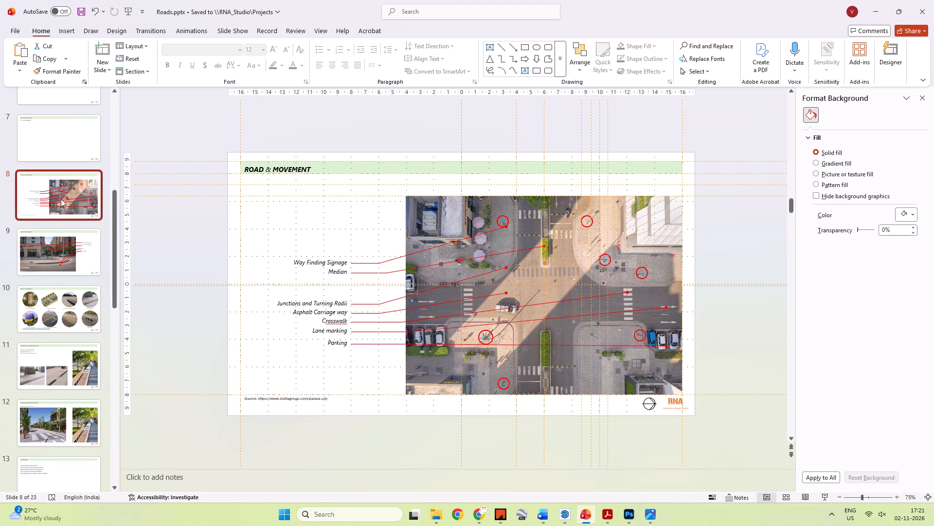
pyautogui.scroll(1, 61, 201)
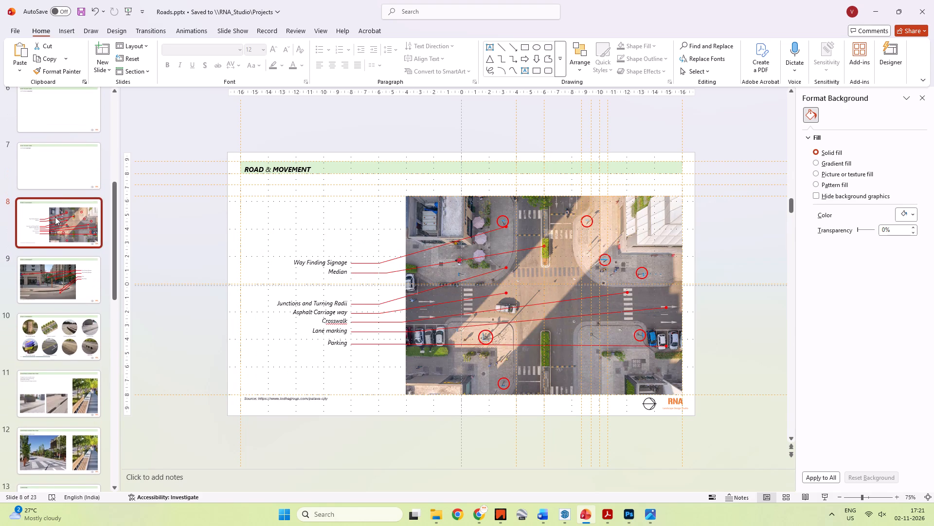
pyautogui.scroll(1, 61, 219)
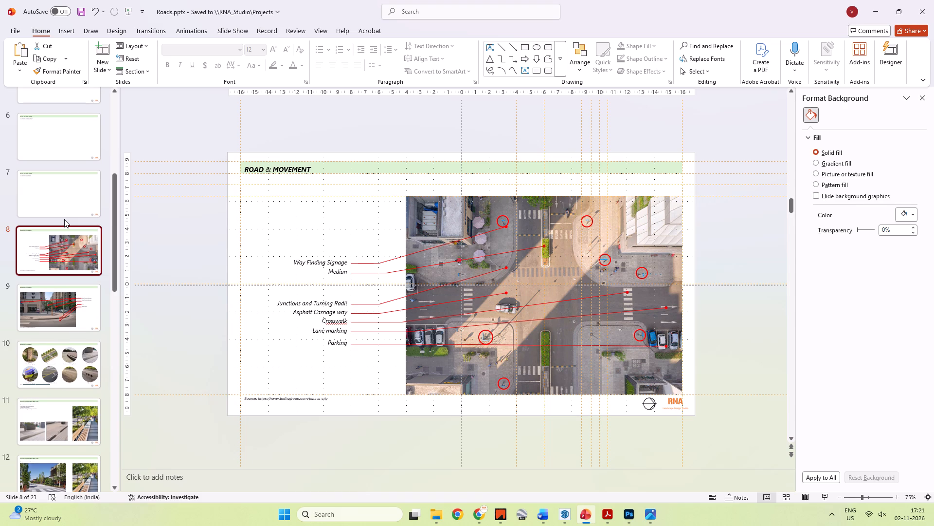
pyautogui.click(61, 217)
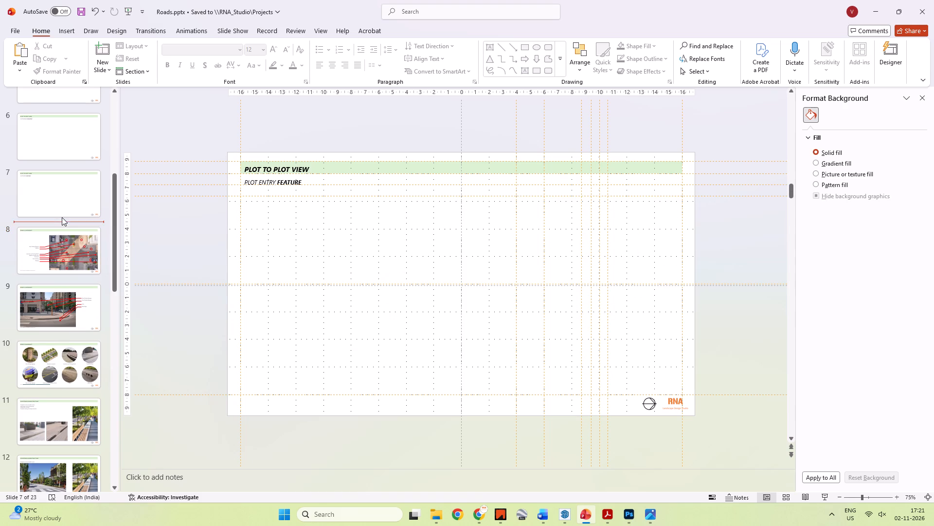
pyautogui.click(68, 236)
pyautogui.click(65, 285)
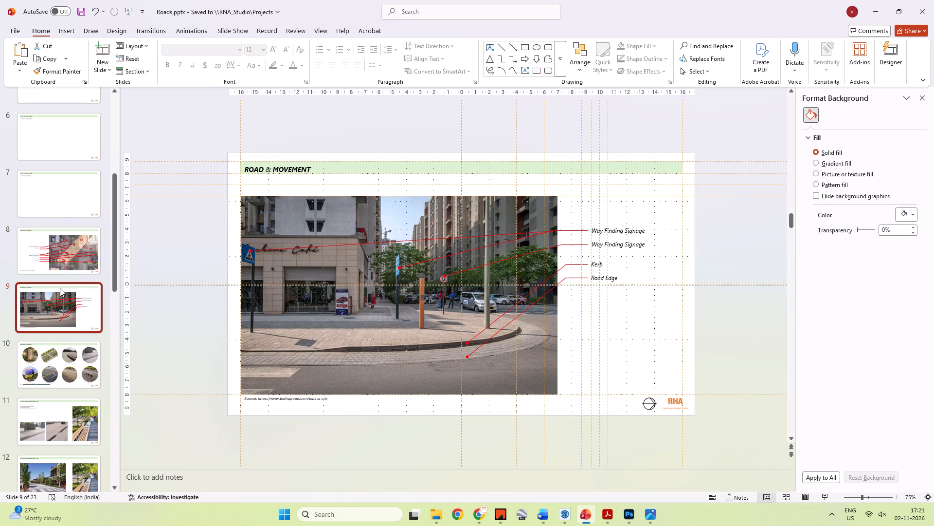
pyautogui.click(57, 358)
pyautogui.scroll(-1, 61, 363)
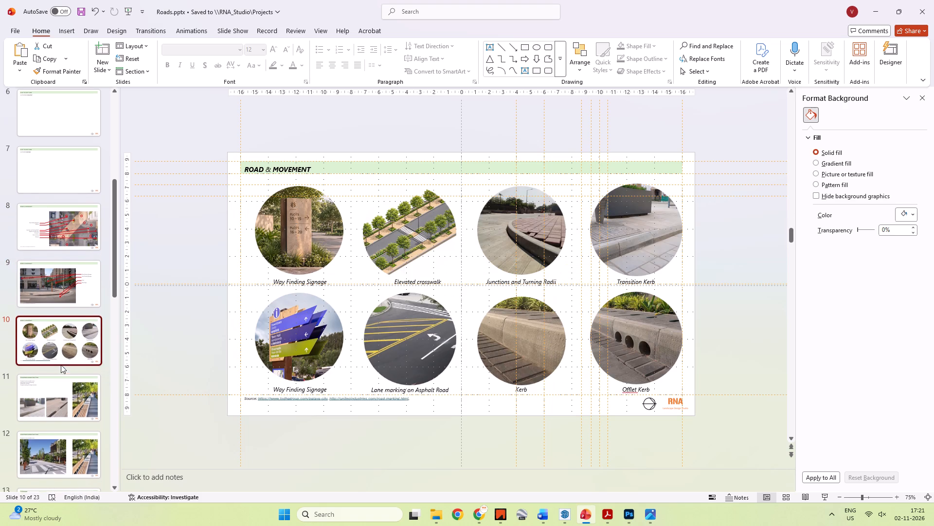
pyautogui.click(54, 394)
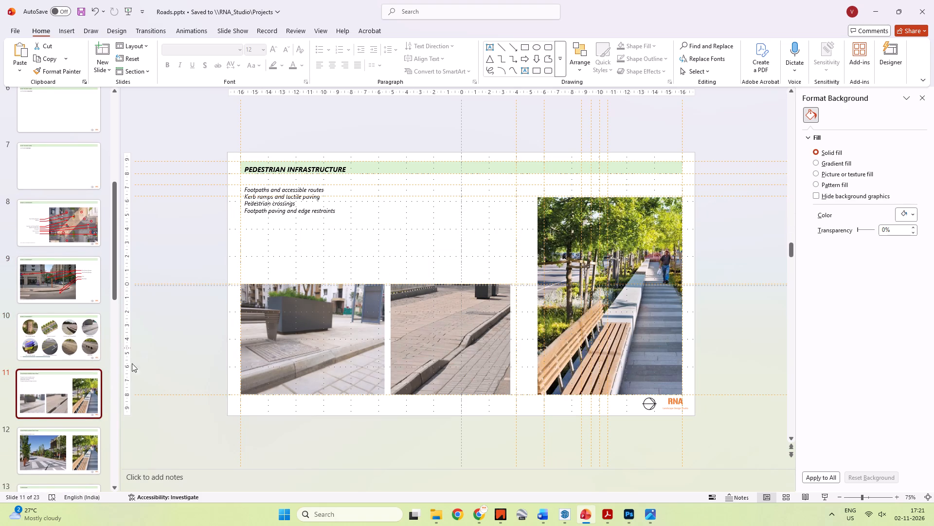
pyautogui.click(55, 446)
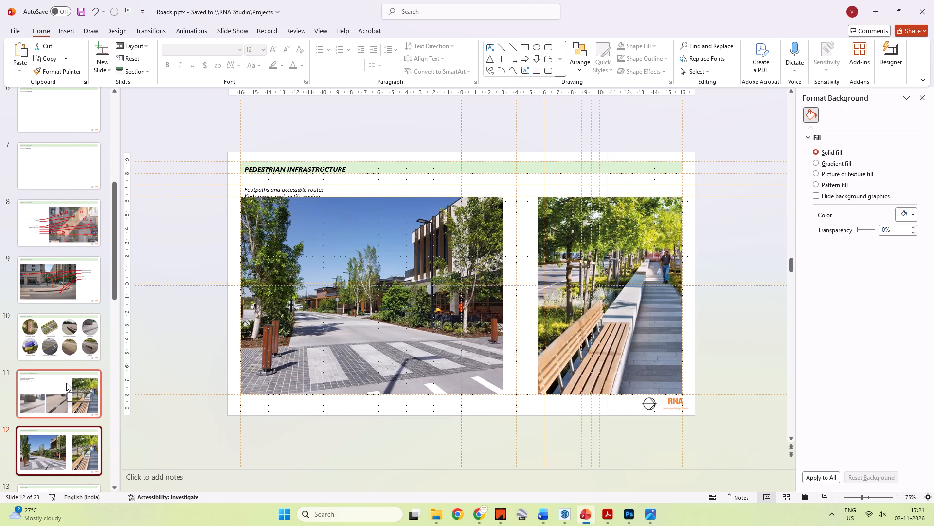
pyautogui.scroll(-4, 66, 381)
pyautogui.click(62, 390)
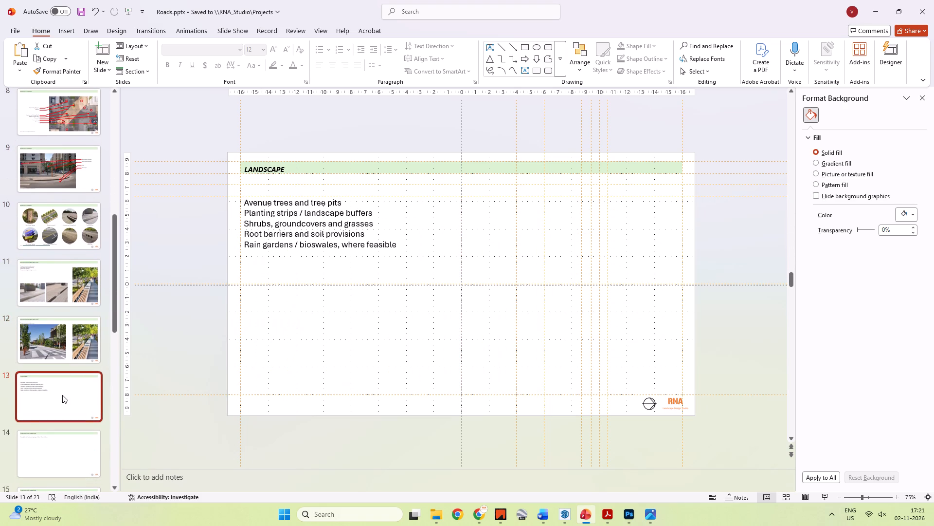
pyautogui.scroll(-5, 62, 398)
# Move the streetlights line on slide 14 up so it sits directly beneath the green heading band.
pyautogui.click(71, 308)
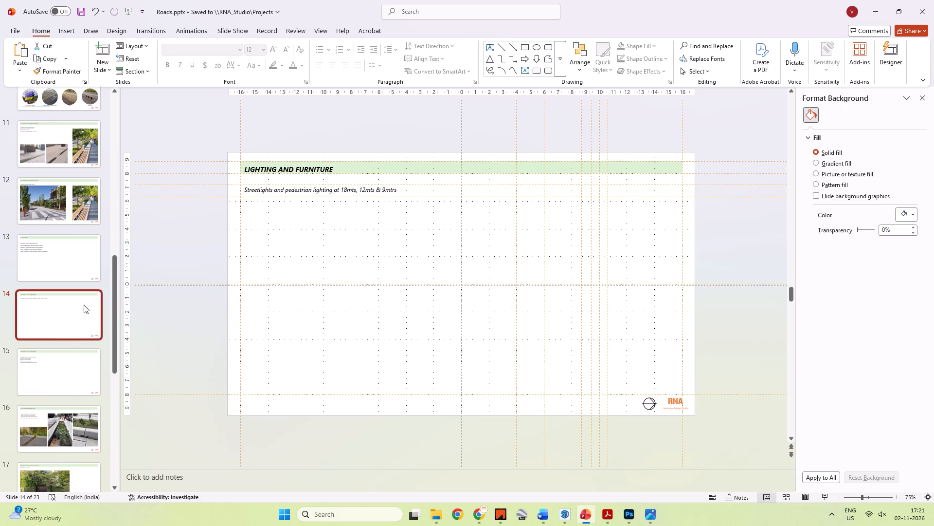
pyautogui.click(264, 195)
pyautogui.moveTo(264, 195); pyautogui.dragTo(265, 187)
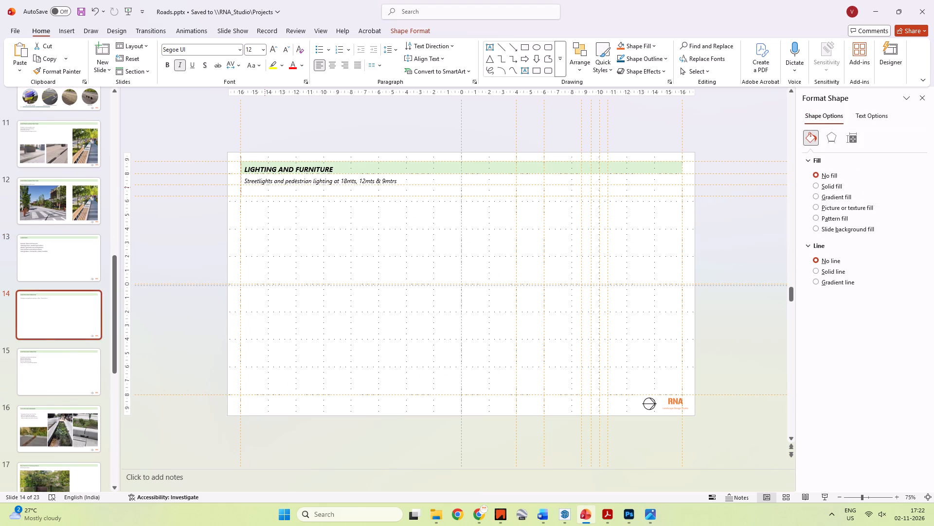
# Nudge the streetlights line on slide 14 so it sits slightly lower beneath the green heading band.
pyautogui.moveTo(265, 187); pyautogui.dragTo(265, 189)
pyautogui.press('Up')
pyautogui.press('Up')
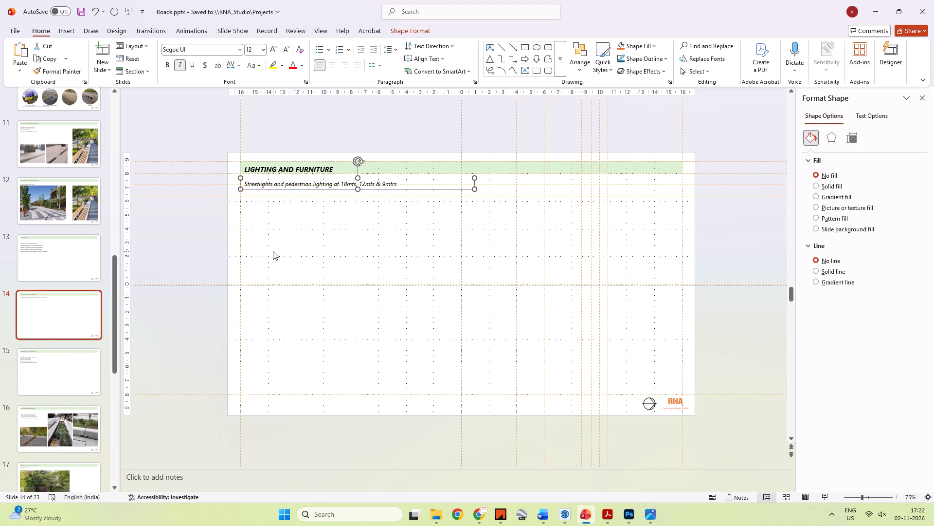
pyautogui.press('Up')
pyautogui.press('Up')
pyautogui.press('Up')
pyautogui.press('Down')
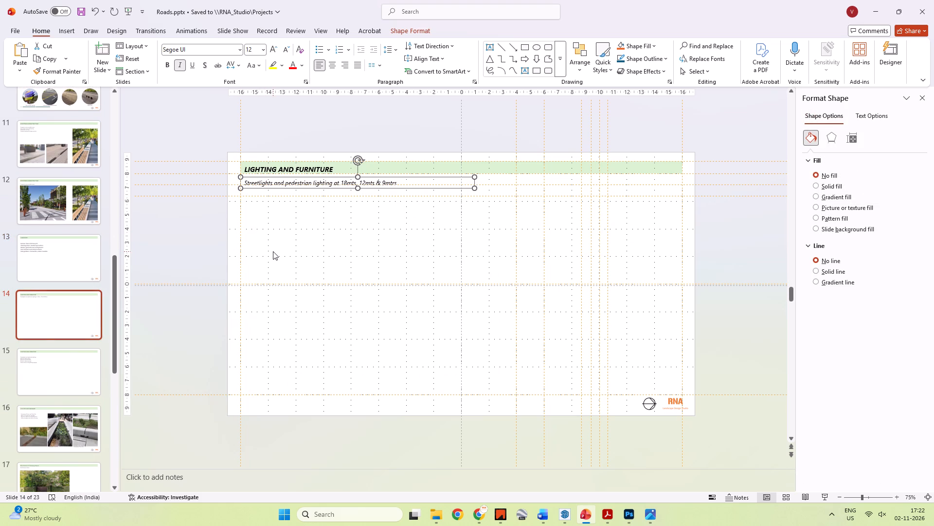
pyautogui.keyDown('ctrl'); pyautogui.scroll(2, 271, 250); pyautogui.keyUp('ctrl')
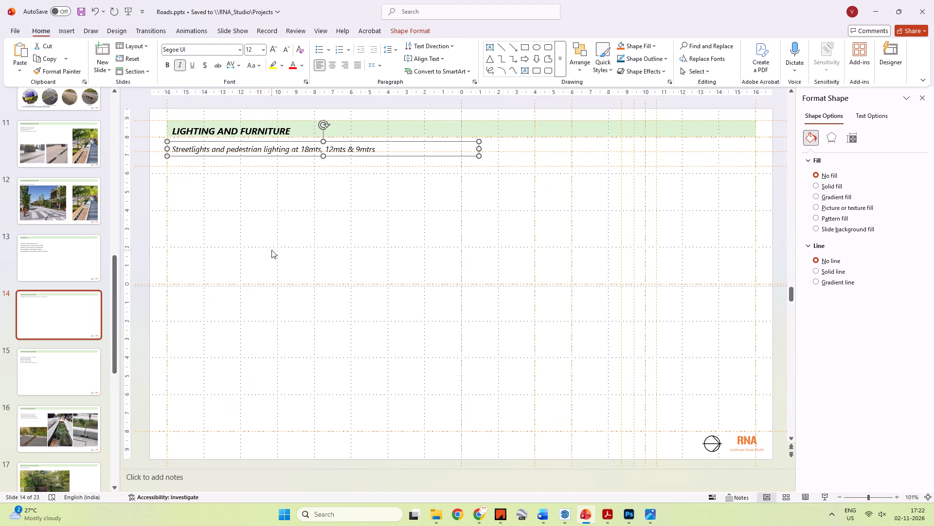
pyautogui.press('Up')
pyautogui.press('Up')
pyautogui.press('Down')
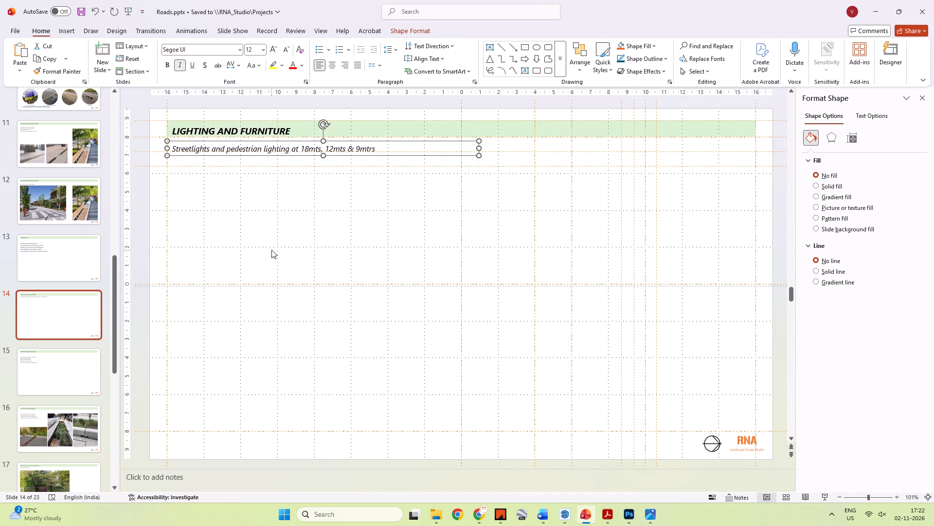
pyautogui.click(271, 250)
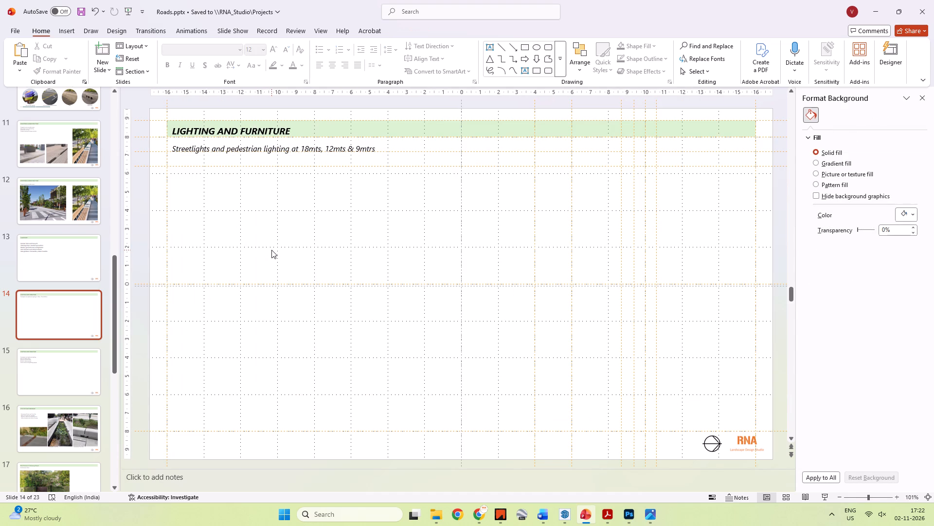
# Draw a rectangle about 14.4 cm high and 10 cm wide below the streetlights line and copy it twice to form three evenly spaced columns.
pyautogui.keyDown('ctrl'); pyautogui.scroll(-2, 280, 249); pyautogui.keyUp('ctrl')
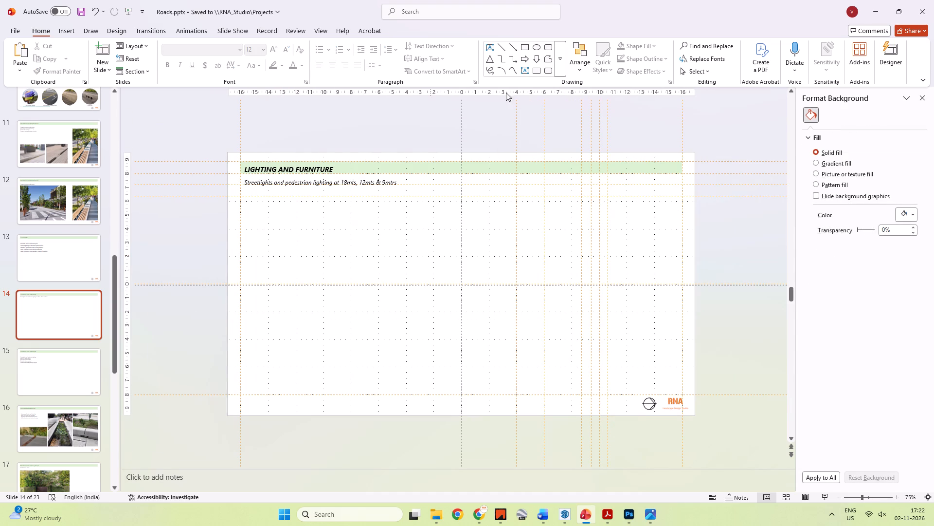
pyautogui.click(538, 72)
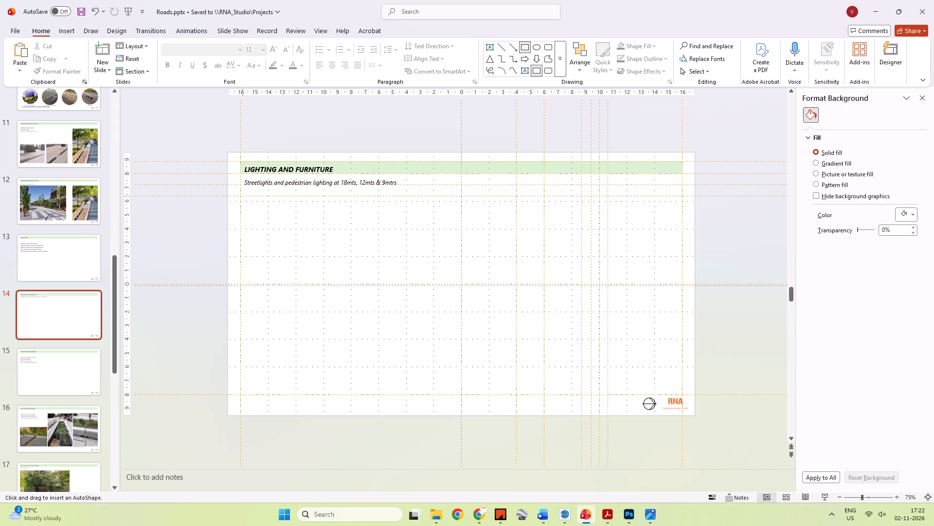
pyautogui.moveTo(240, 196); pyautogui.dragTo(382, 394)
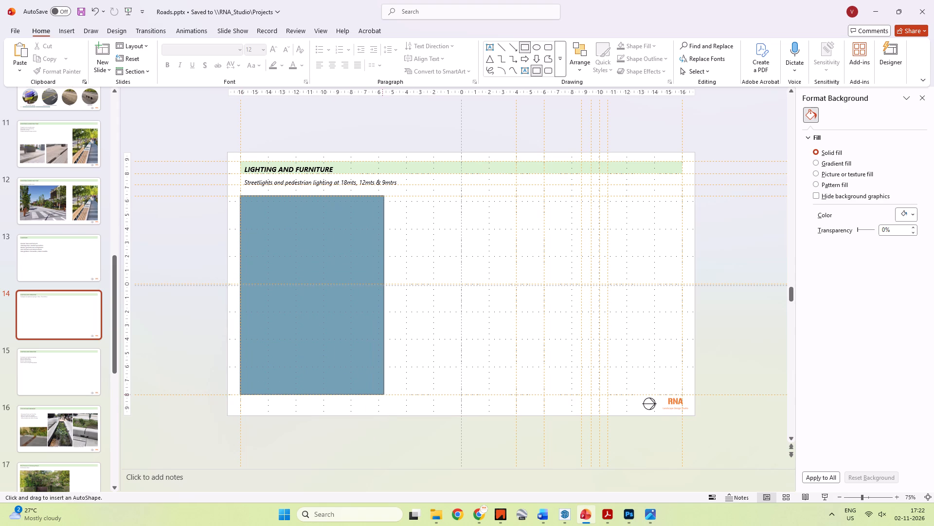
pyautogui.moveTo(382, 394); pyautogui.dragTo(378, 394)
pyautogui.keyDown('ctrl'); pyautogui.moveTo(292, 292); pyautogui.dragTo(379, 295); pyautogui.keyUp('ctrl')
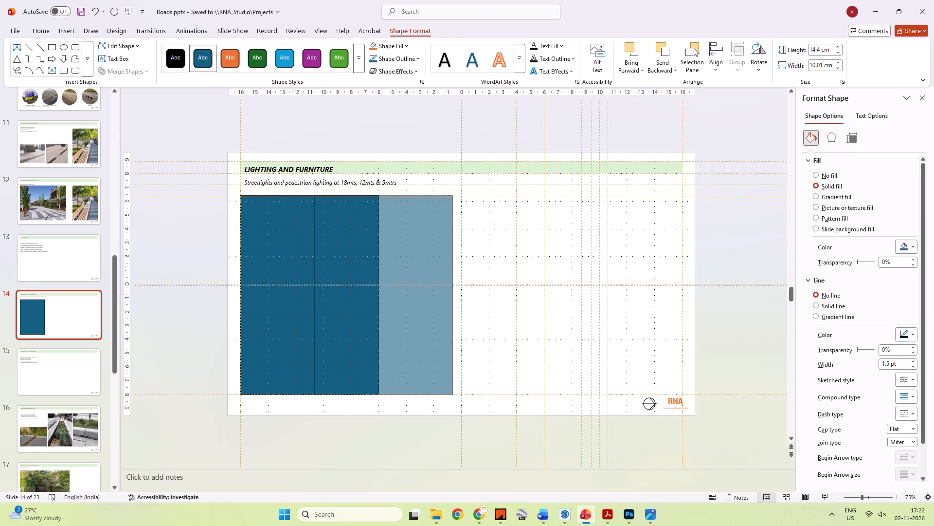
pyautogui.keyDown('ctrl'); pyautogui.moveTo(379, 295); pyautogui.dragTo(441, 284); pyautogui.keyUp('ctrl')
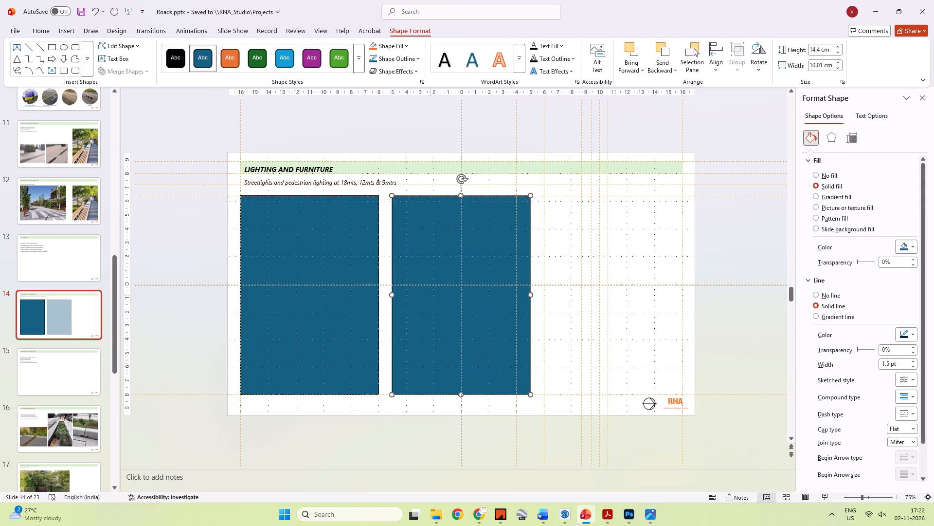
pyautogui.keyDown('ctrl'); pyautogui.moveTo(440, 296); pyautogui.dragTo(593, 291); pyautogui.keyUp('ctrl')
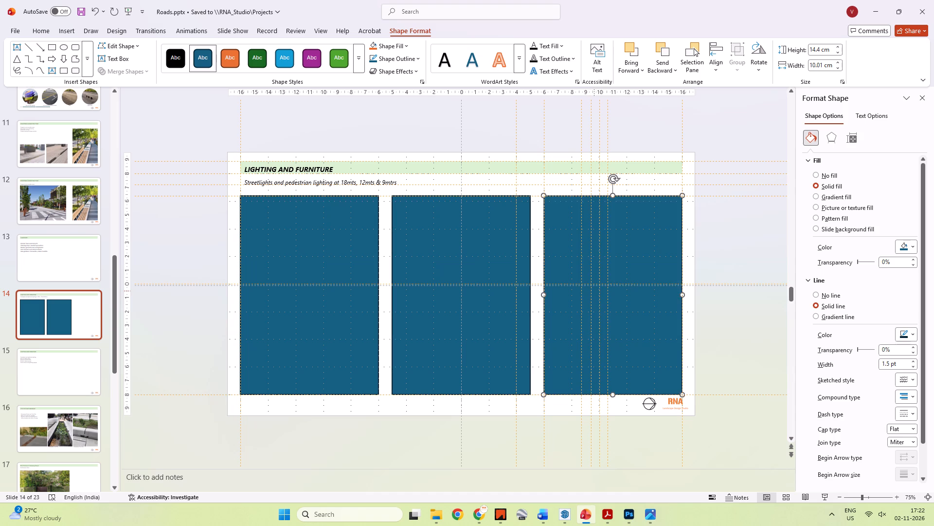
pyautogui.click(708, 303)
pyautogui.click(708, 316)
# Shorten all three rectangles together from their bottom edges, leaving a caption strip above the lowest guide.
pyautogui.click(308, 355)
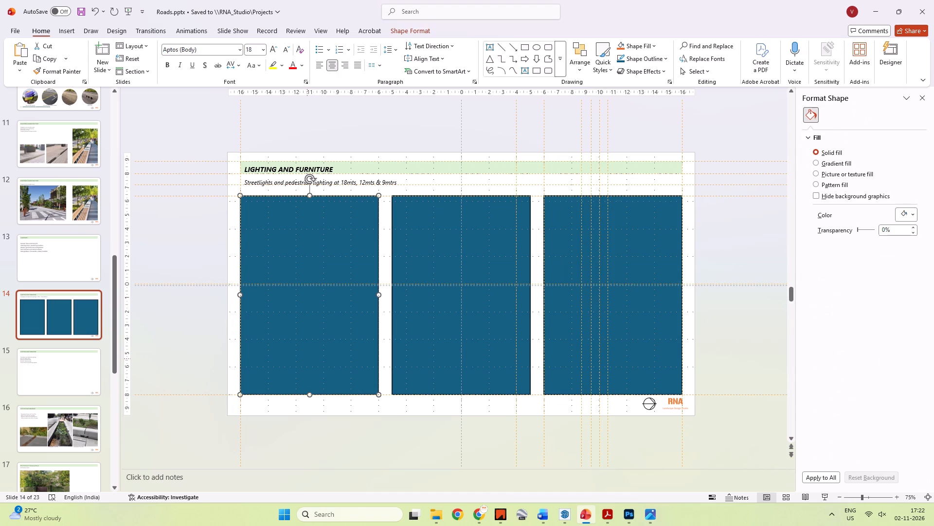
pyautogui.keyDown('ctrl'); pyautogui.click(437, 364); pyautogui.keyUp('ctrl')
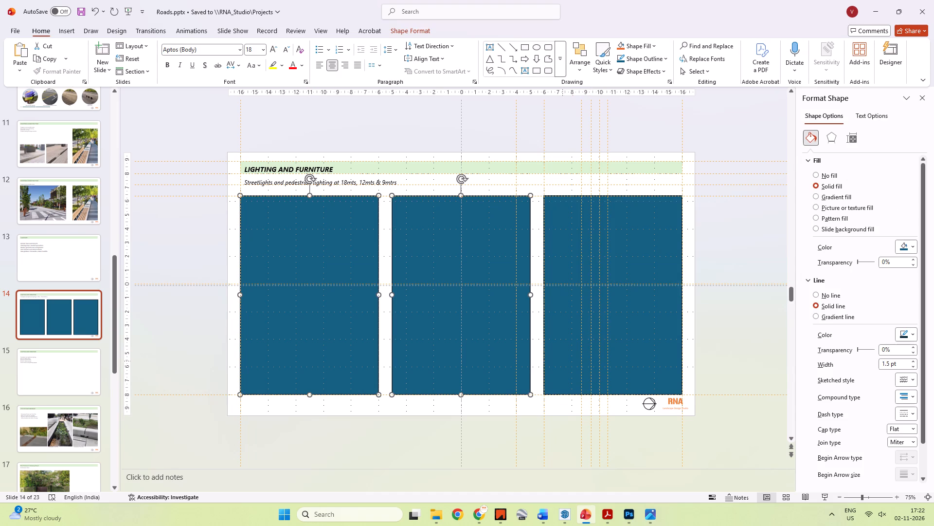
pyautogui.keyDown('ctrl'); pyautogui.click(561, 359); pyautogui.keyUp('ctrl')
pyautogui.moveTo(460, 396); pyautogui.dragTo(460, 385)
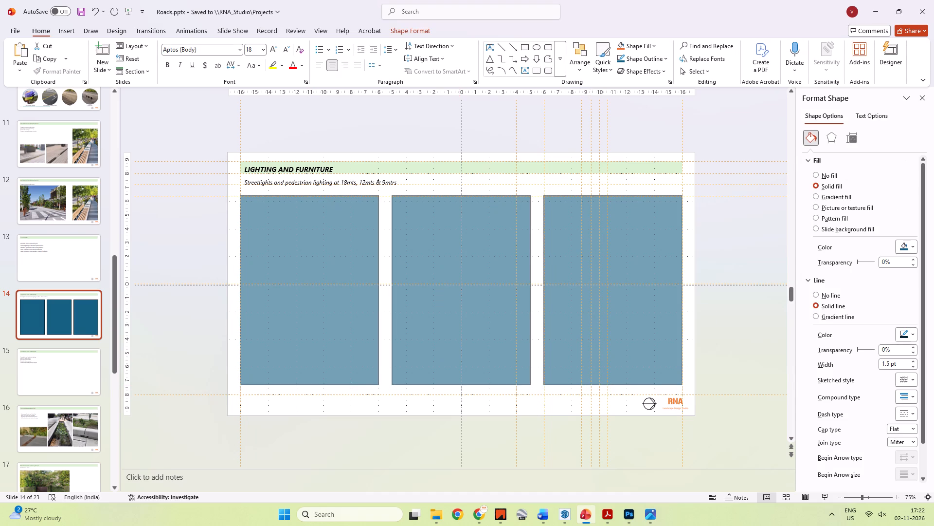
pyautogui.moveTo(460, 385); pyautogui.dragTo(458, 387)
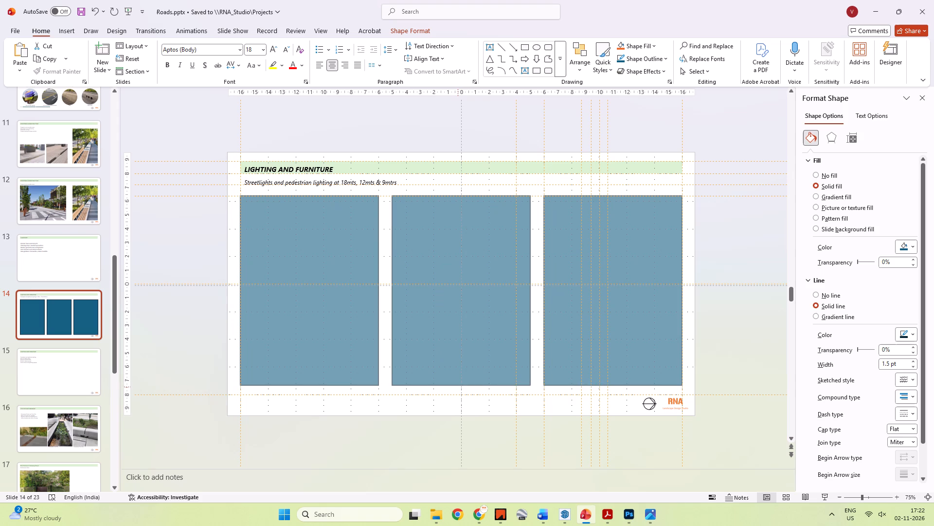
pyautogui.moveTo(458, 387); pyautogui.dragTo(458, 384)
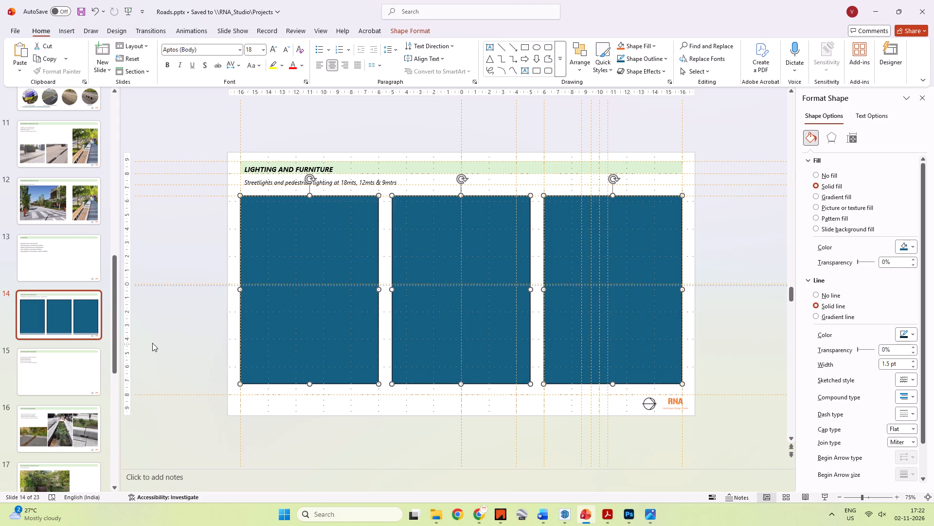
pyautogui.click(174, 338)
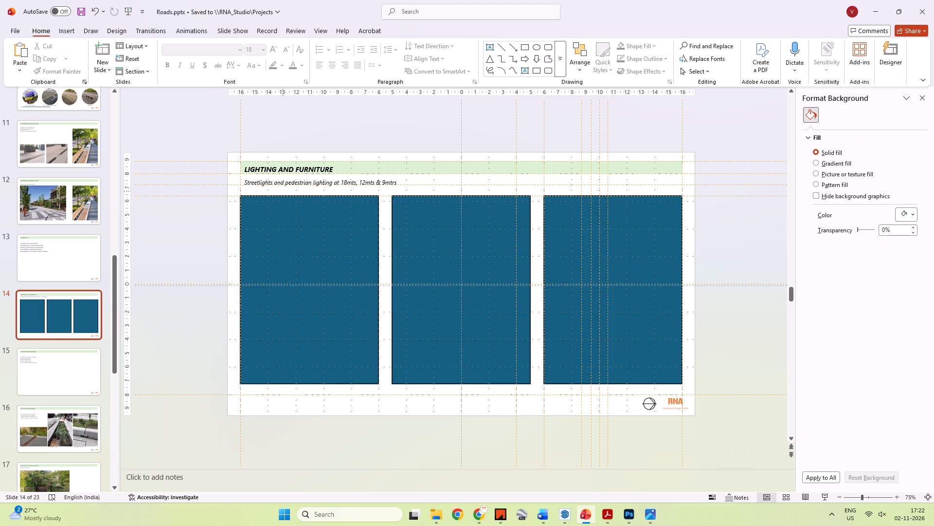
# Make an "18 mts ROW" caption beneath the first rectangle from a copy of the streetlights line, matching the rectangle's width.
pyautogui.click(283, 189)
pyautogui.keyDown('ctrl'); pyautogui.moveTo(287, 186); pyautogui.dragTo(279, 394); pyautogui.keyUp('ctrl')
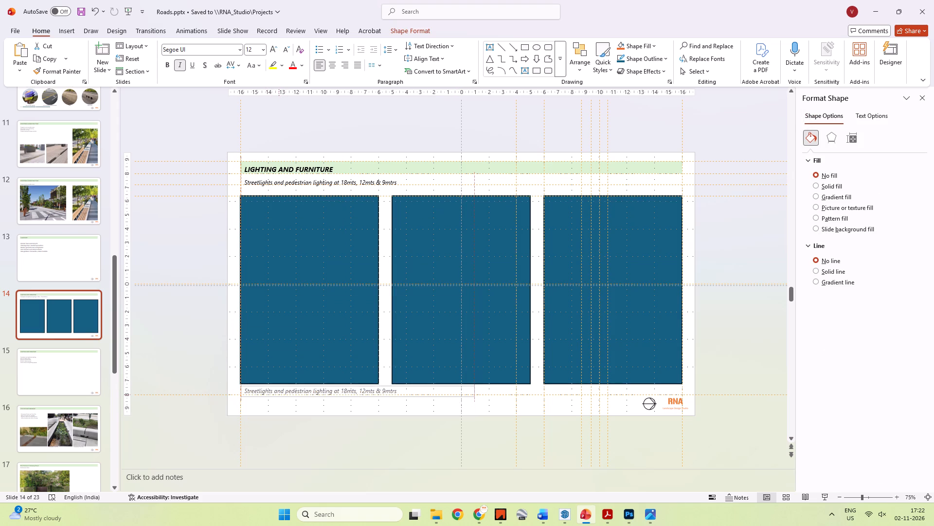
pyautogui.keyDown('ctrl'); pyautogui.moveTo(279, 394); pyautogui.dragTo(277, 394); pyautogui.keyUp('ctrl')
pyautogui.click(274, 387)
pyautogui.hotkey('ctrl', 'a')
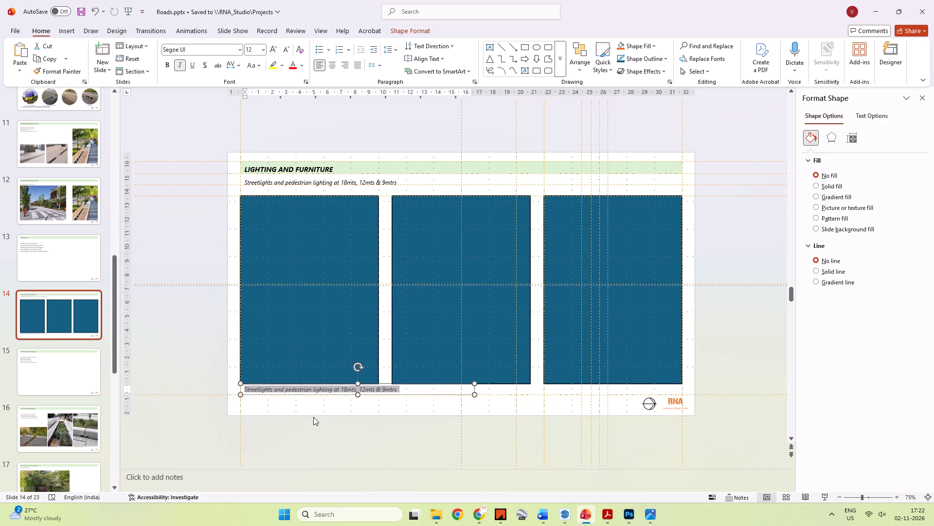
pyautogui.write('18')
pyautogui.press('space')
pyautogui.write('mts')
pyautogui.press('space')
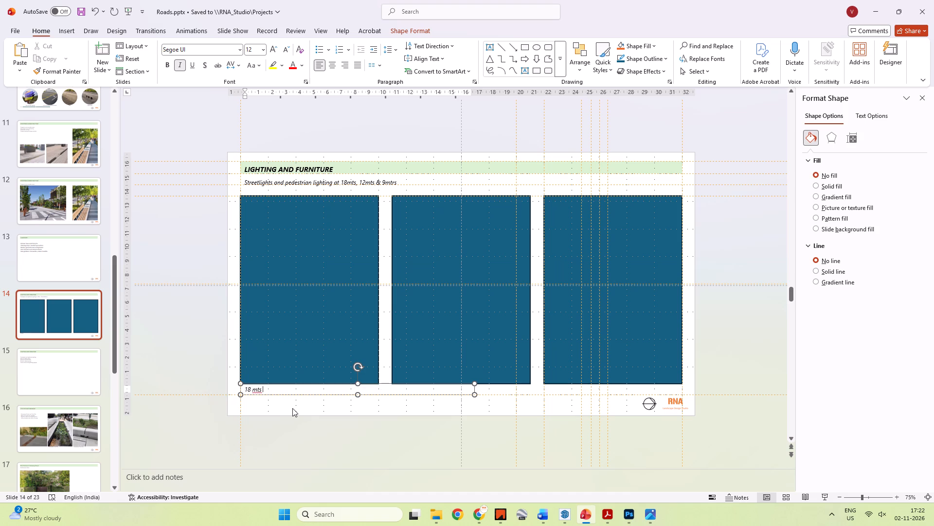
pyautogui.write('ROW')
pyautogui.click(299, 444)
pyautogui.click(274, 394)
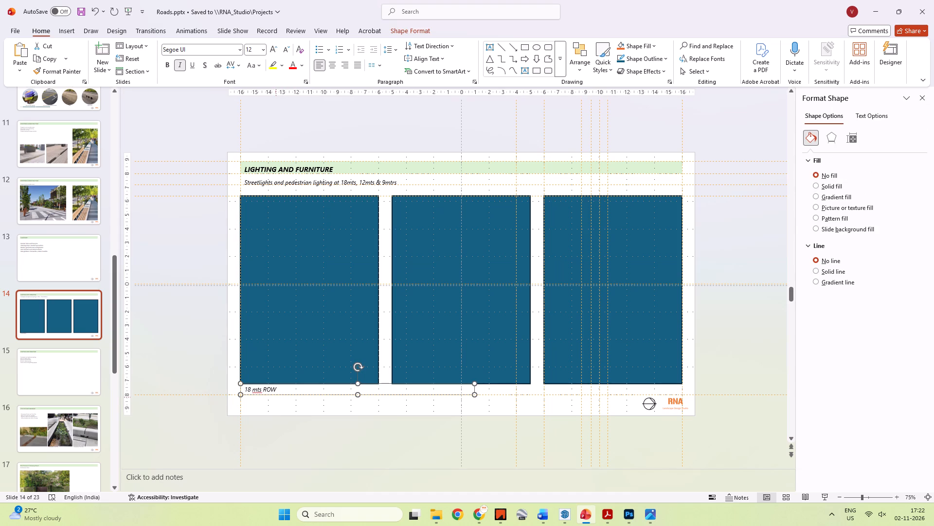
pyautogui.moveTo(475, 394); pyautogui.dragTo(380, 394)
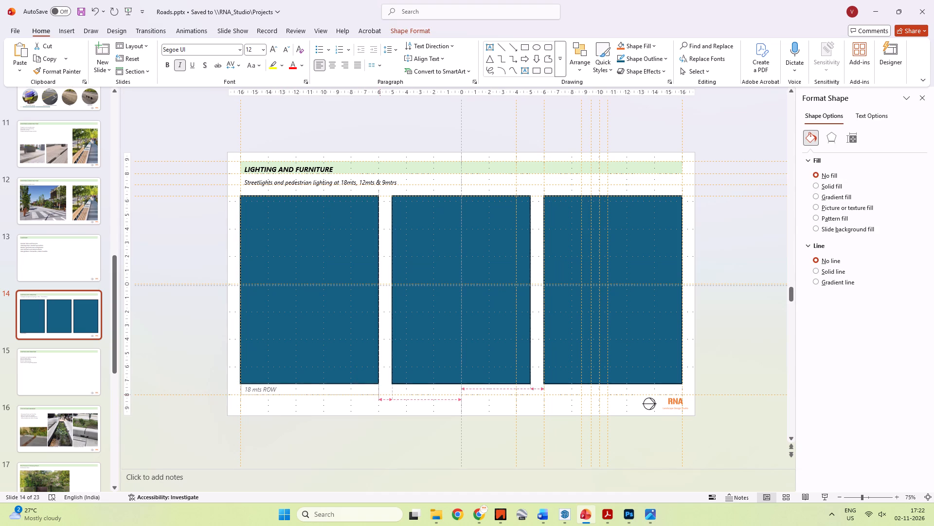
pyautogui.moveTo(380, 394); pyautogui.dragTo(378, 394)
# Copy the 18 mts ROW caption beneath the second and third rectangles, aligned with their edges.
pyautogui.keyDown('ctrl'); pyautogui.moveTo(360, 396); pyautogui.dragTo(463, 395); pyautogui.keyUp('ctrl')
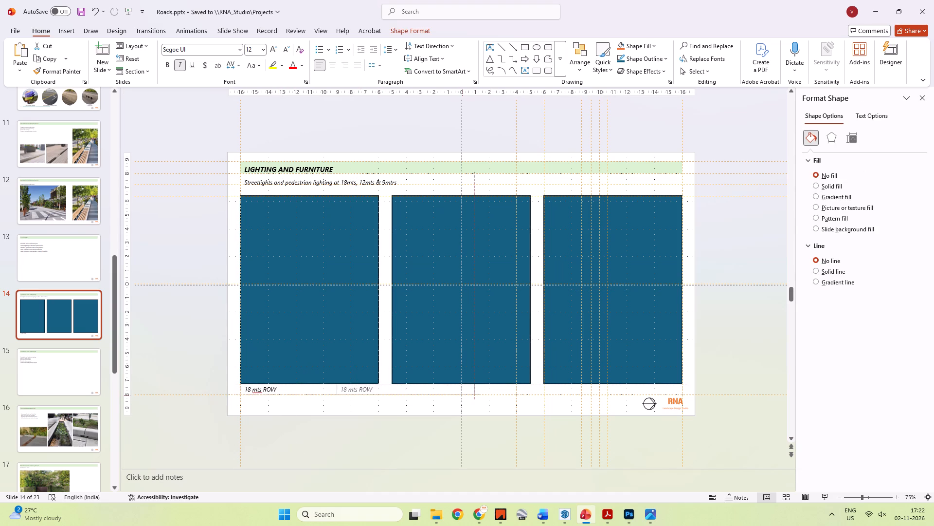
pyautogui.keyDown('ctrl'); pyautogui.moveTo(463, 395); pyautogui.dragTo(511, 395); pyautogui.keyUp('ctrl')
pyautogui.keyDown('ctrl'); pyautogui.keyDown('shift'); pyautogui.moveTo(502, 396); pyautogui.dragTo(621, 396); pyautogui.keyUp('shift'); pyautogui.keyUp('ctrl')
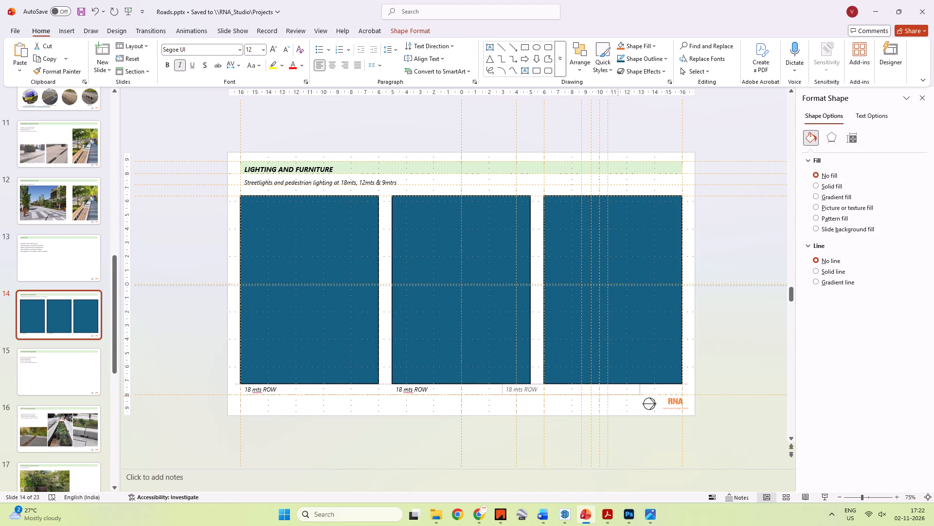
pyautogui.keyDown('ctrl'); pyautogui.keyDown('shift'); pyautogui.moveTo(621, 396); pyautogui.dragTo(656, 394); pyautogui.keyUp('shift'); pyautogui.keyUp('ctrl')
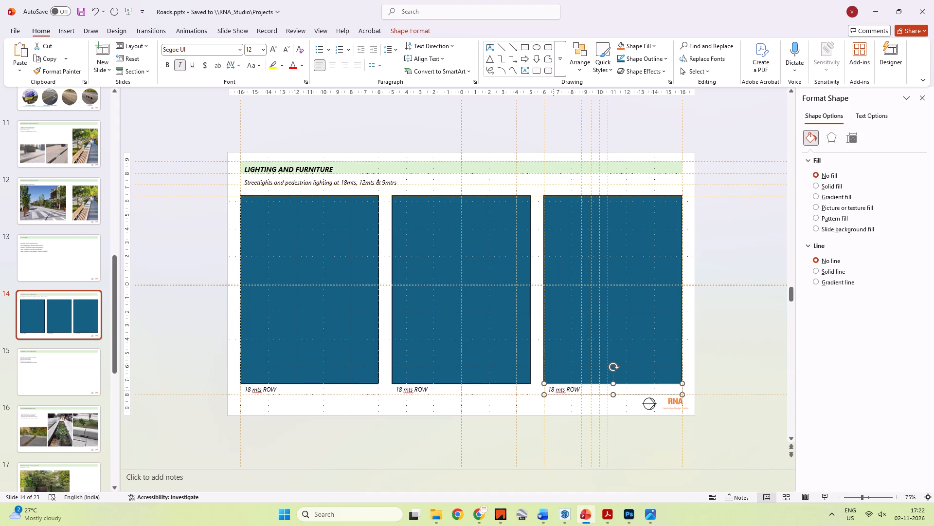
# Edit the three captions to read "18.0 mts ROW", "12.0 mts ROW" and "9.0 mts ROW".
pyautogui.click(400, 390)
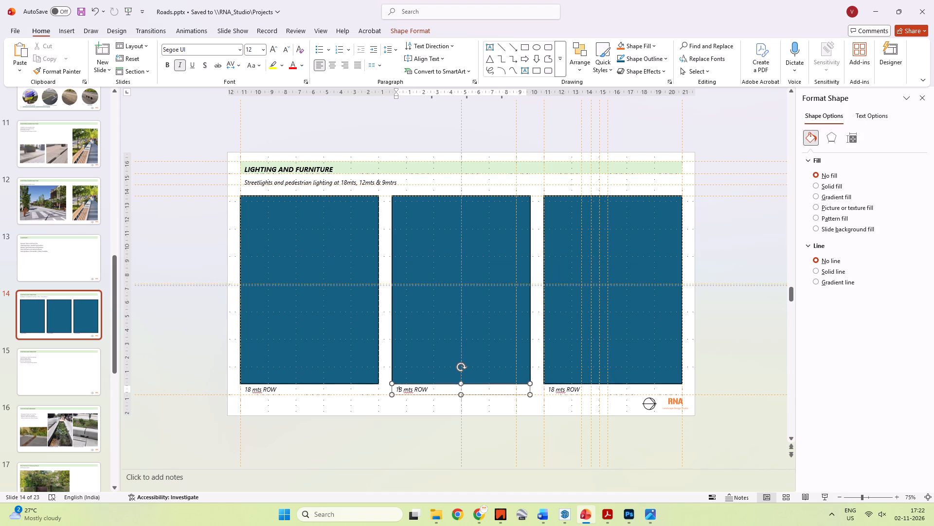
pyautogui.press('Right')
pyautogui.press('BackSpace')
pyautogui.press('2')
pyautogui.moveTo(554, 390); pyautogui.dragTo(523, 391)
pyautogui.press('9')
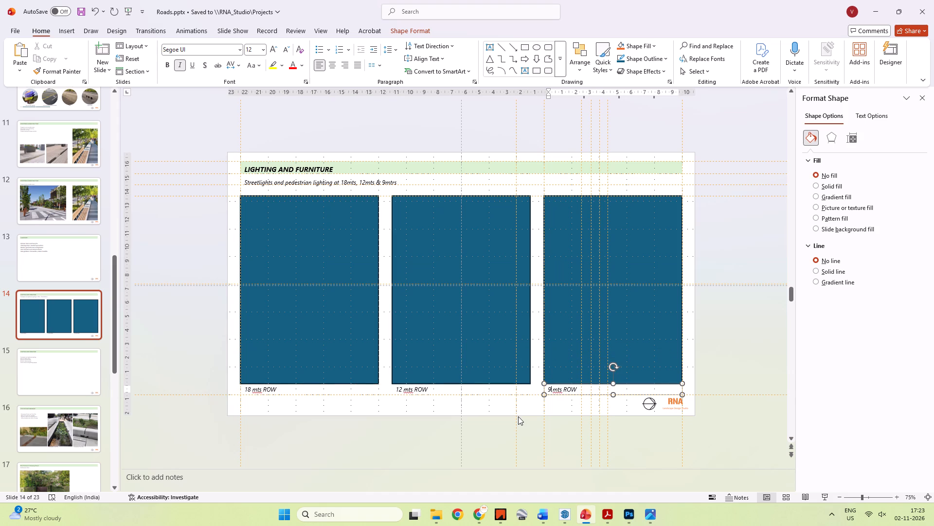
pyautogui.write('.0')
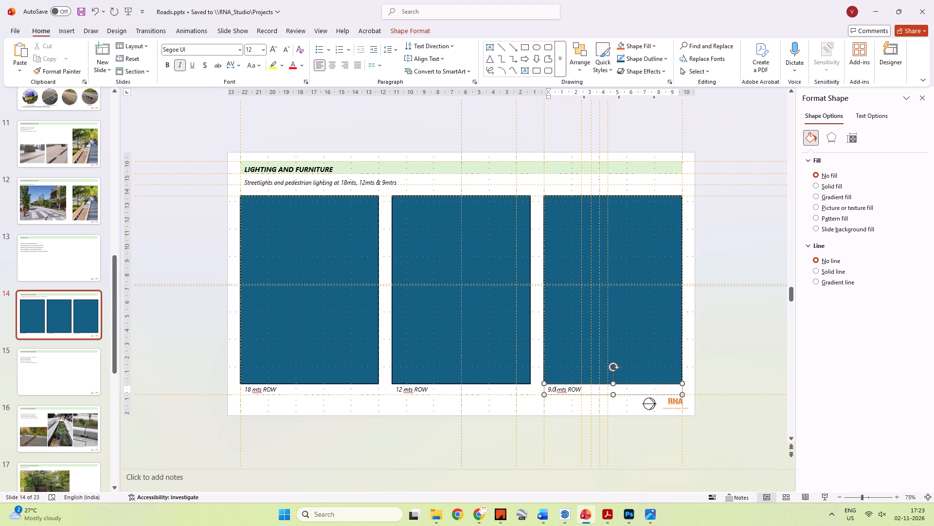
pyautogui.click(401, 390)
pyautogui.write('.0')
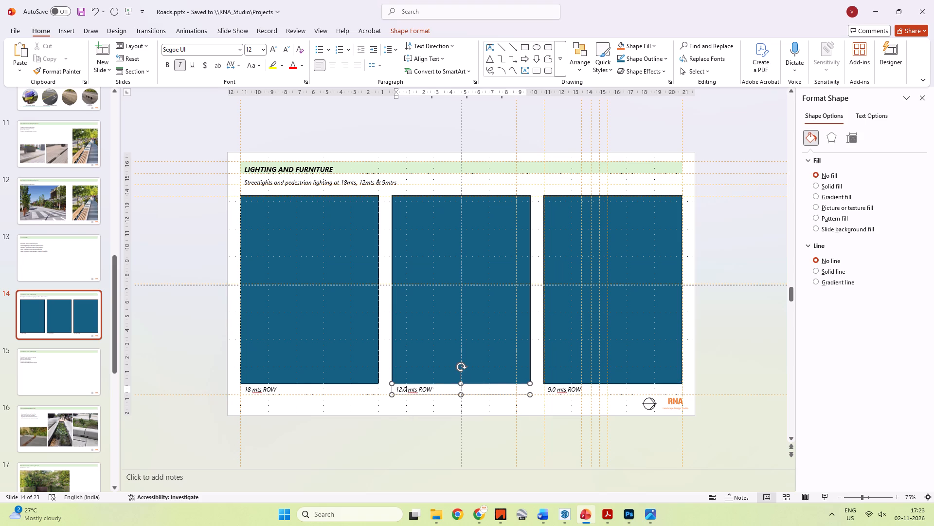
pyautogui.click(251, 390)
pyautogui.press('.')
pyautogui.press('0')
pyautogui.click(293, 429)
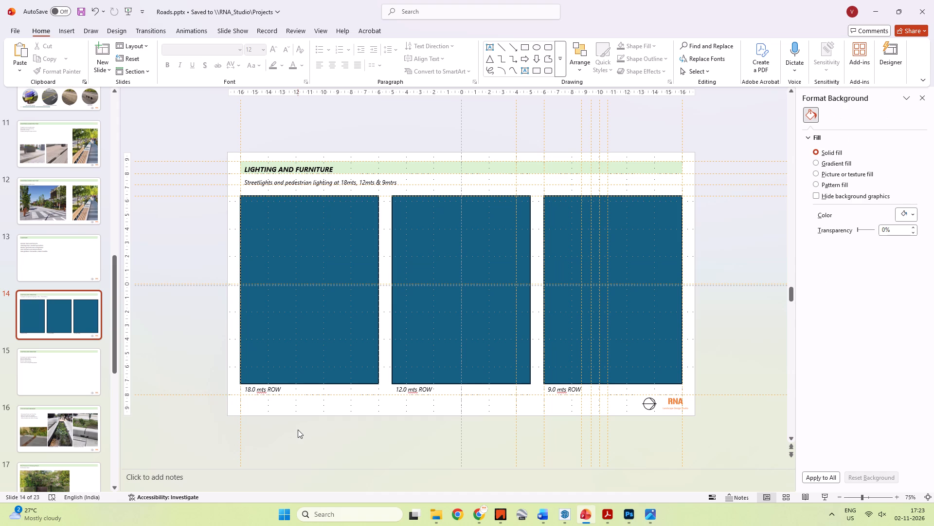
# Open slide 15, switch to Photoshop to view the 12MTS_ROW section artwork, and return to the presentation.
pyautogui.click(82, 375)
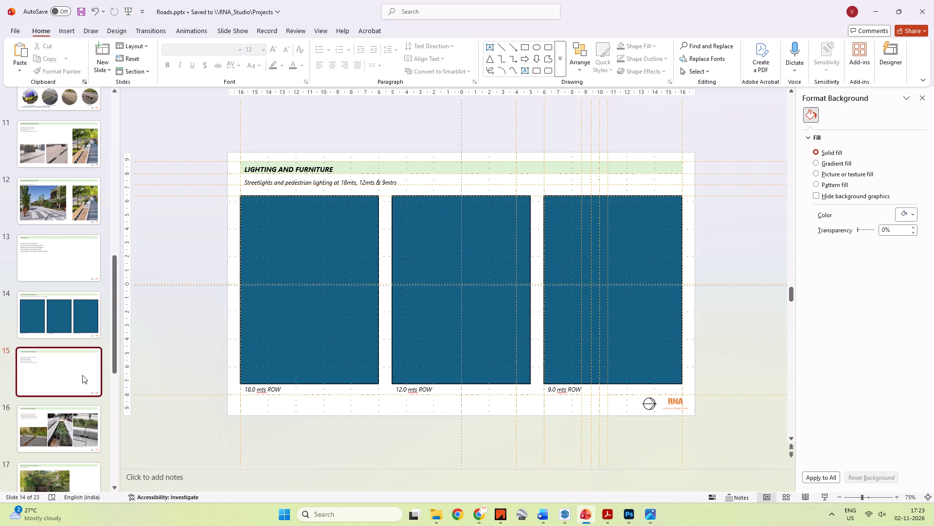
pyautogui.hotkey('alt', 'Tab')
pyautogui.hotkey('alt', 'Tab')
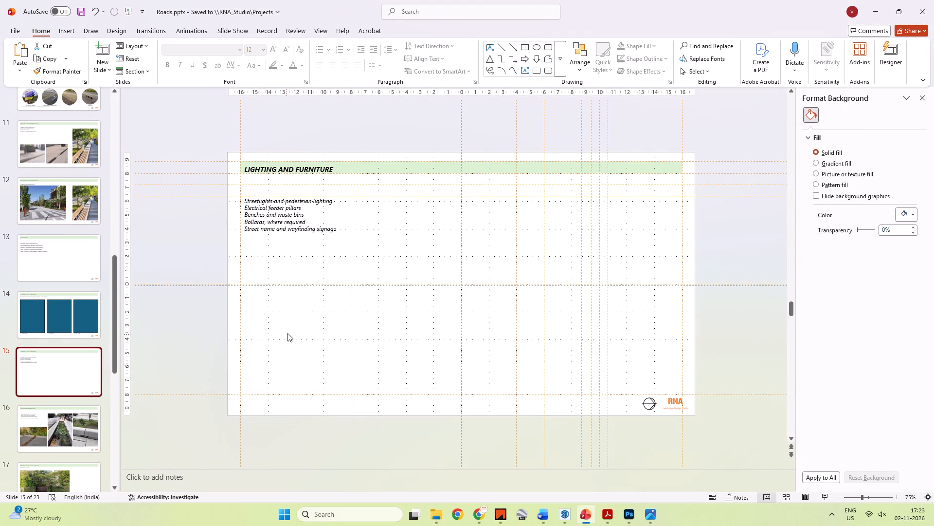
pyautogui.hotkey('alt', 'Tab')
pyautogui.hotkey('alt', 'Tab')
pyautogui.hotkey('alt', 'Tab')
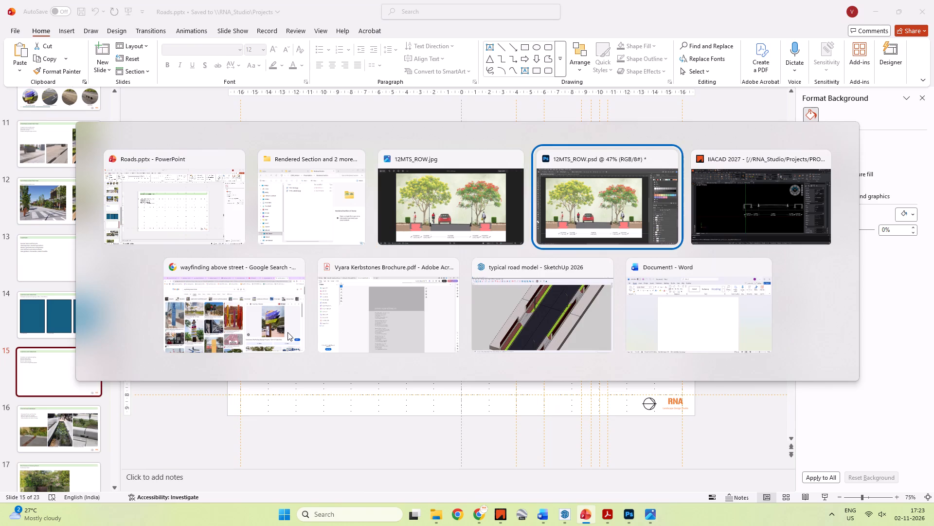
pyautogui.press('Escape')
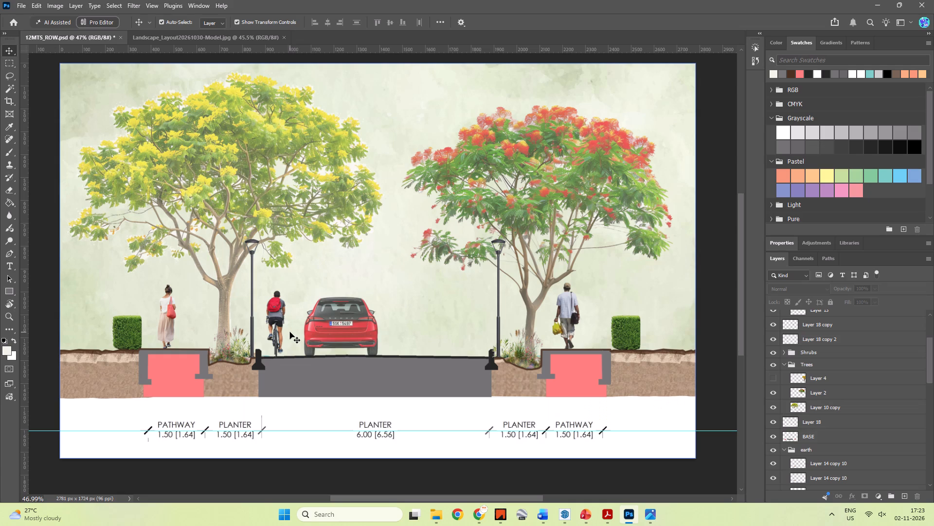
pyautogui.hotkey('alt', 'Tab')
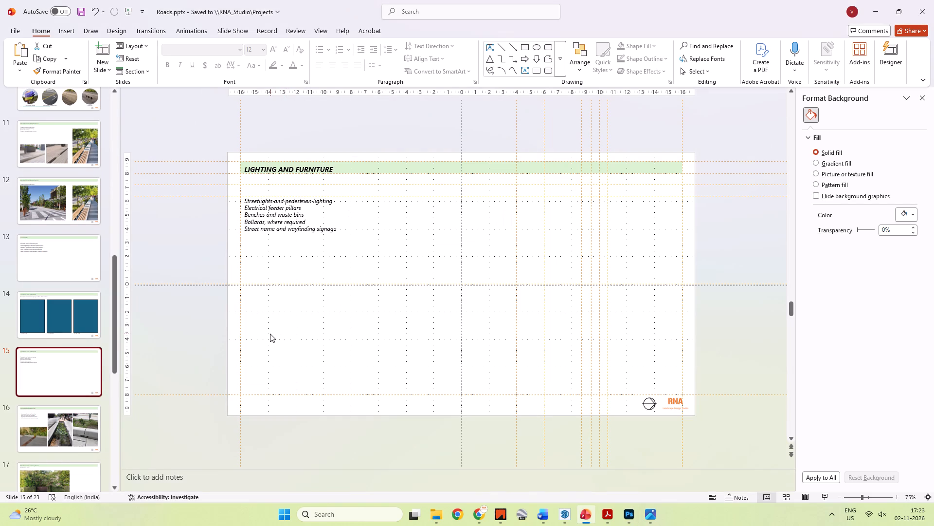
# Open slide 3 with the 12.0 MTS right-of-way street section.
pyautogui.scroll(15, 87, 312)
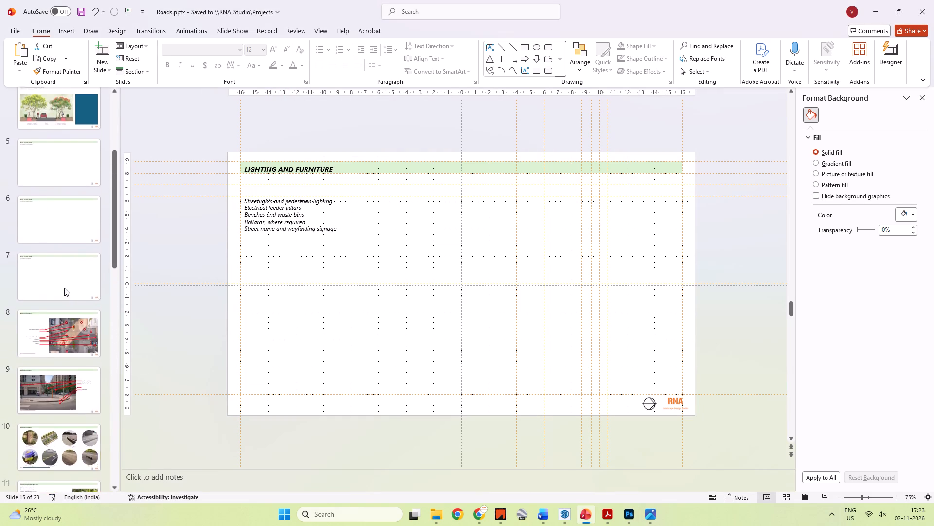
pyautogui.scroll(7, 64, 288)
pyautogui.click(54, 229)
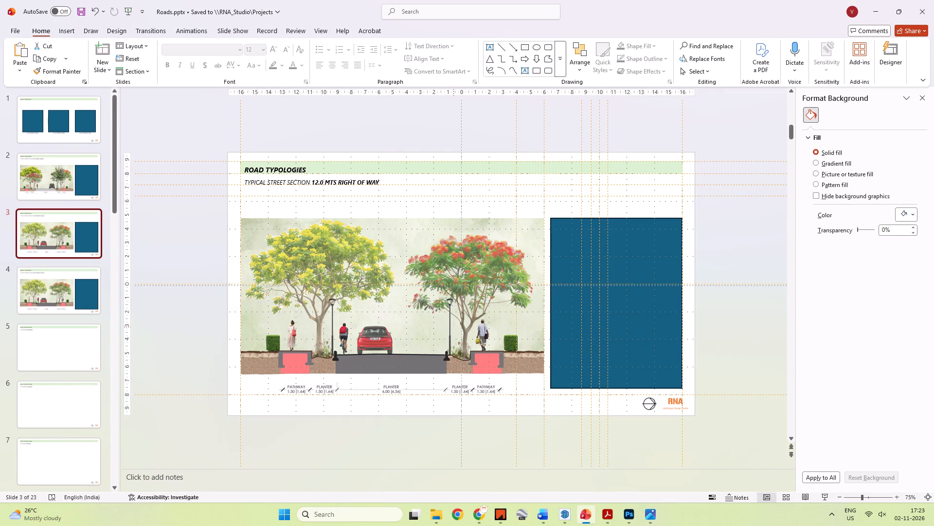
# Copy the 12.0 MTS street section picture from slide 3 and switch to Chrome with the wayfinding image search.
pyautogui.click(453, 327)
pyautogui.hotkey('ctrl', 'c')
pyautogui.hotkey('alt', 'Tab')
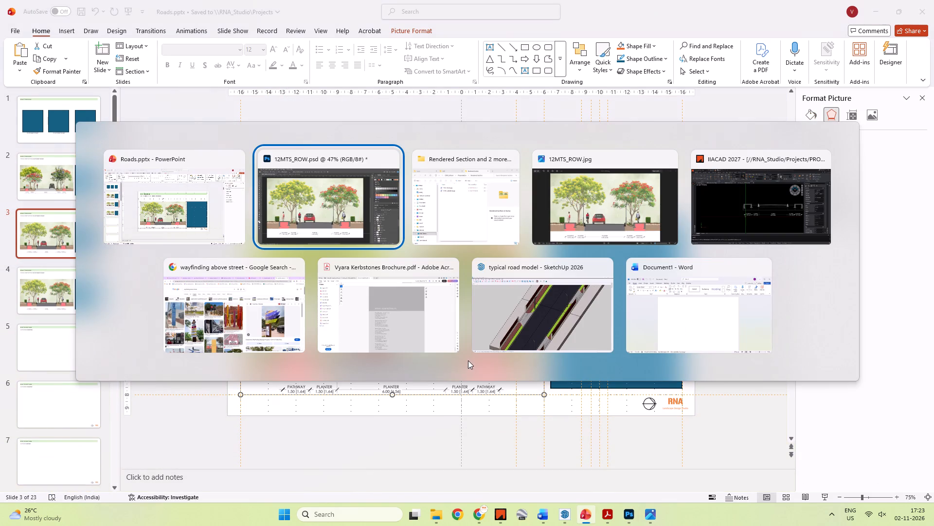
pyautogui.hotkey('alt', 'Tab')
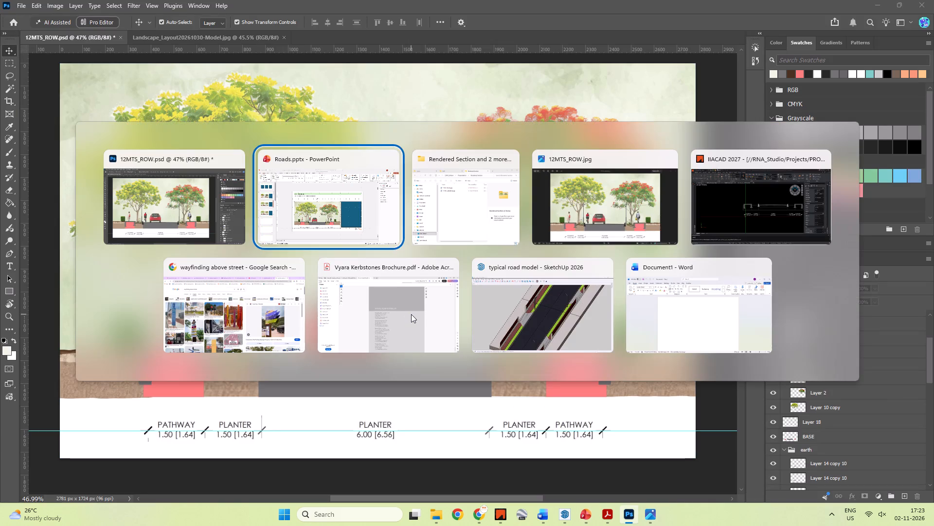
pyautogui.hotkey('alt', 'Tab')
pyautogui.hotkey('alt', 'Tab')
pyautogui.hotkey('alt', 'Tab')
pyautogui.hotkey('alt', 'Tab')
pyautogui.hotkey('alt', 'Tab')
pyautogui.keyDown('alt'); pyautogui.click(248, 306); pyautogui.keyUp('alt')
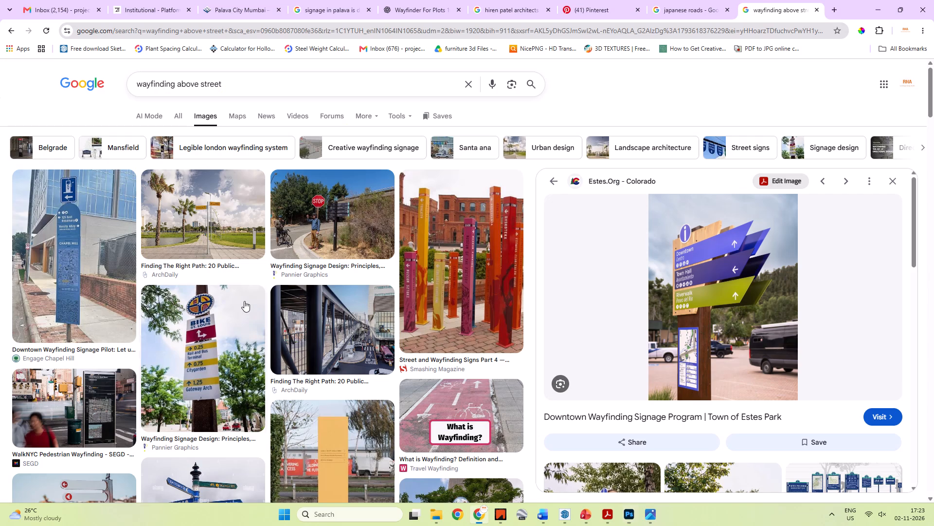
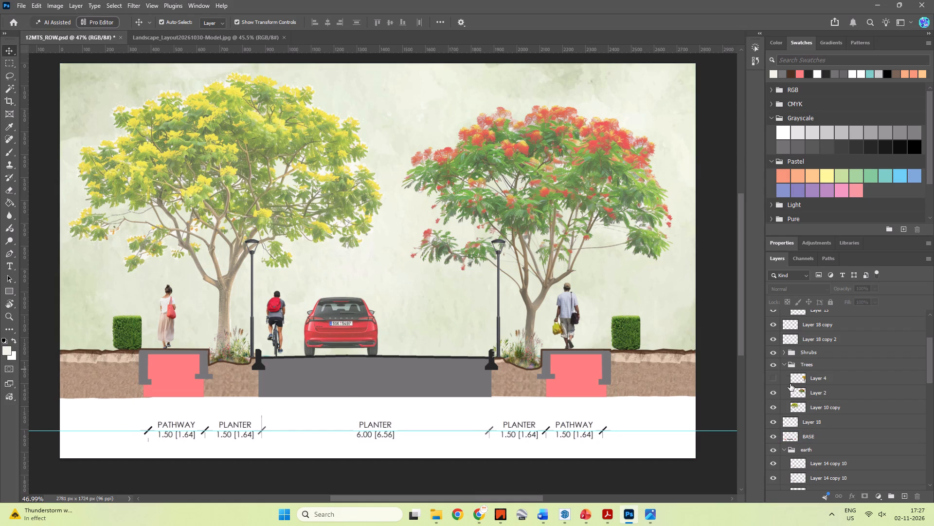
pyautogui.click(823, 382)
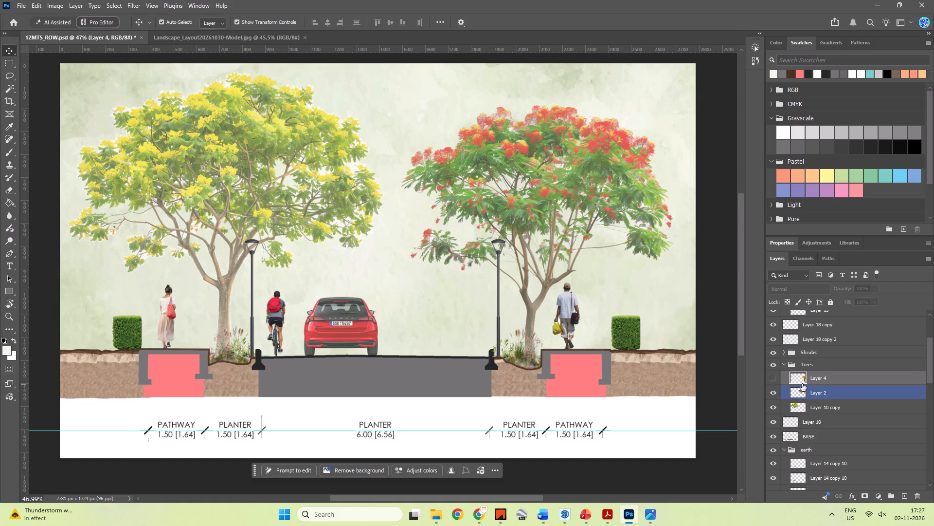
pyautogui.rightClick(821, 378)
pyautogui.press('Escape')
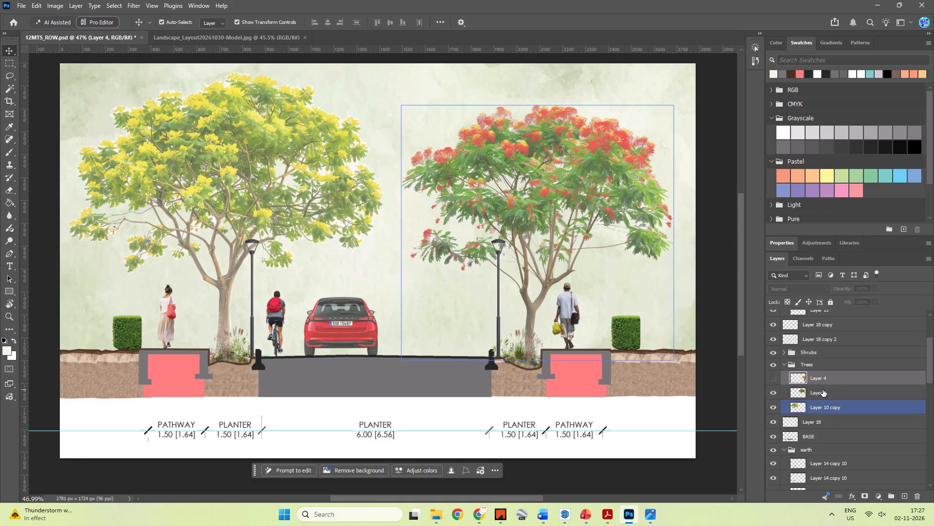
pyautogui.click(823, 390)
pyautogui.keyDown('ctrl'); pyautogui.click(822, 408); pyautogui.keyUp('ctrl')
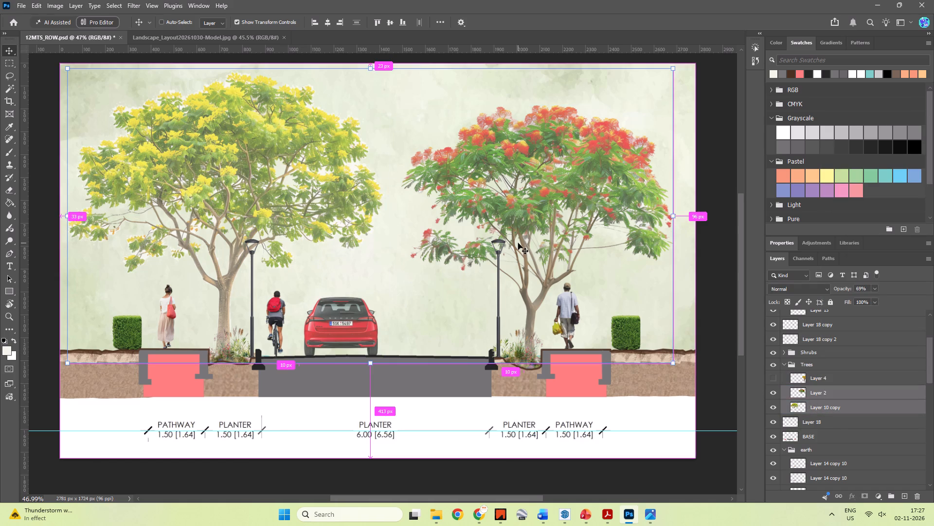
pyautogui.keyDown('alt'); pyautogui.moveTo(518, 240); pyautogui.dragTo(511, 242); pyautogui.keyUp('alt')
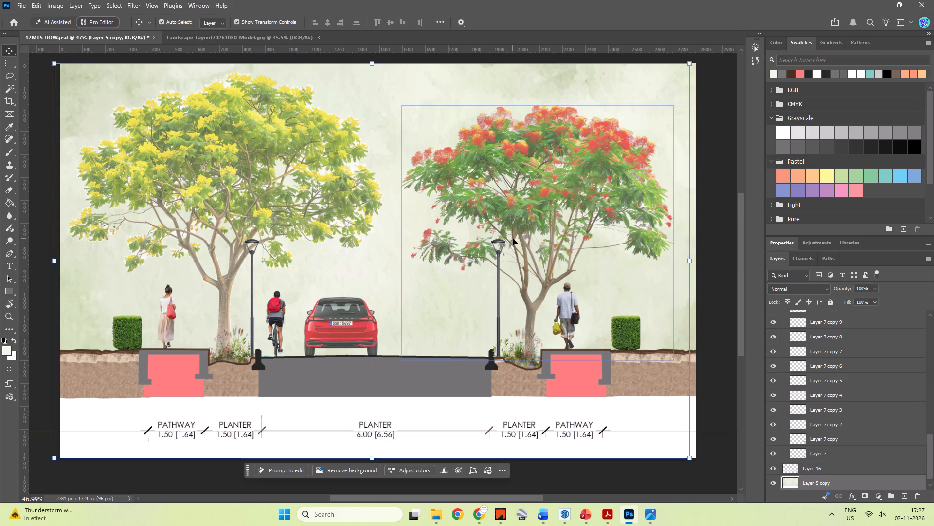
pyautogui.scroll(-2, 516, 255)
pyautogui.scroll(-3, 931, 399)
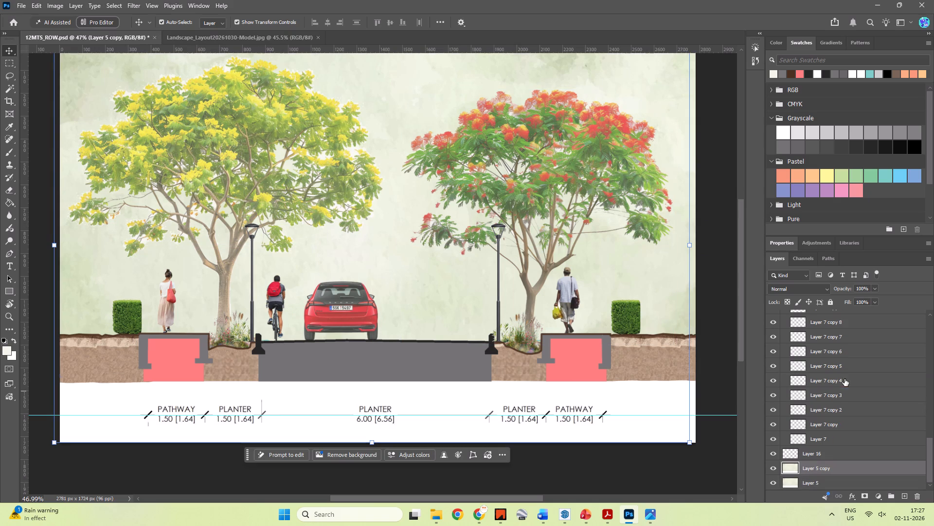
pyautogui.scroll(6, 816, 382)
pyautogui.scroll(20, 817, 383)
pyautogui.scroll(3, 817, 383)
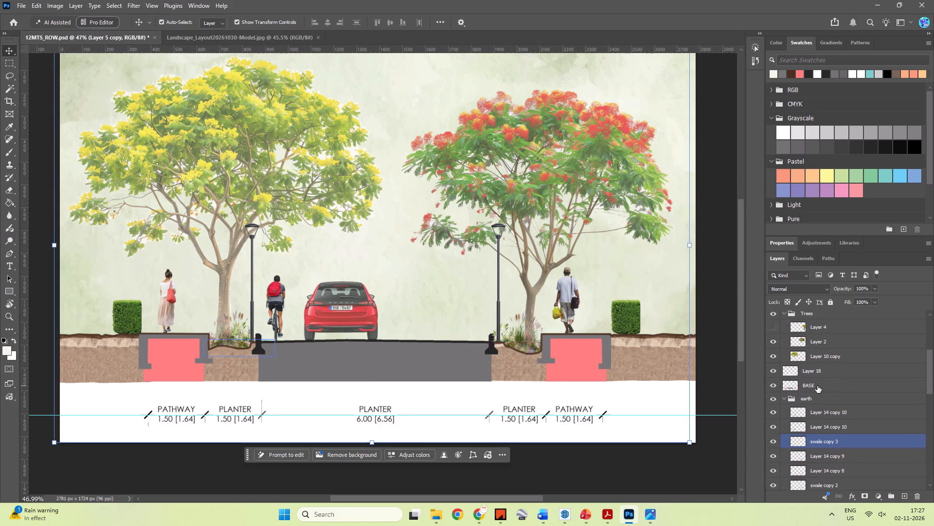
pyautogui.click(785, 399)
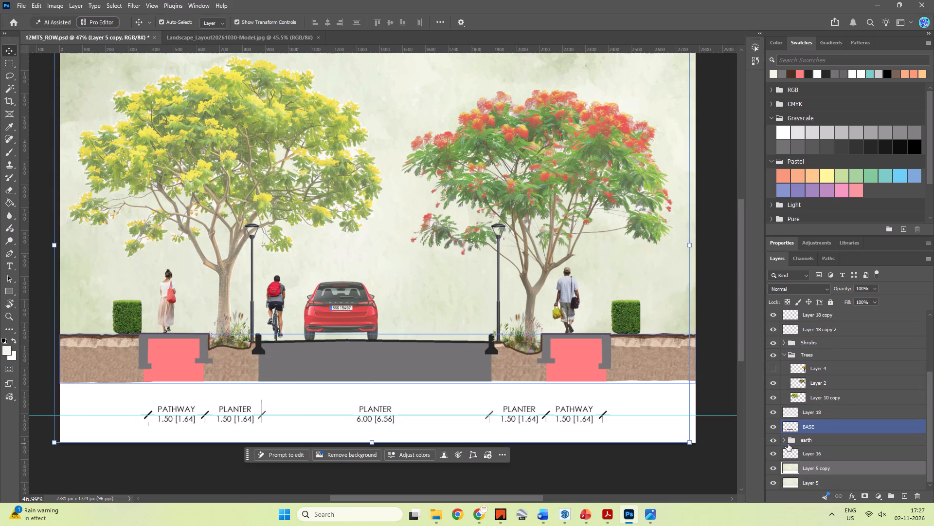
pyautogui.click(824, 366)
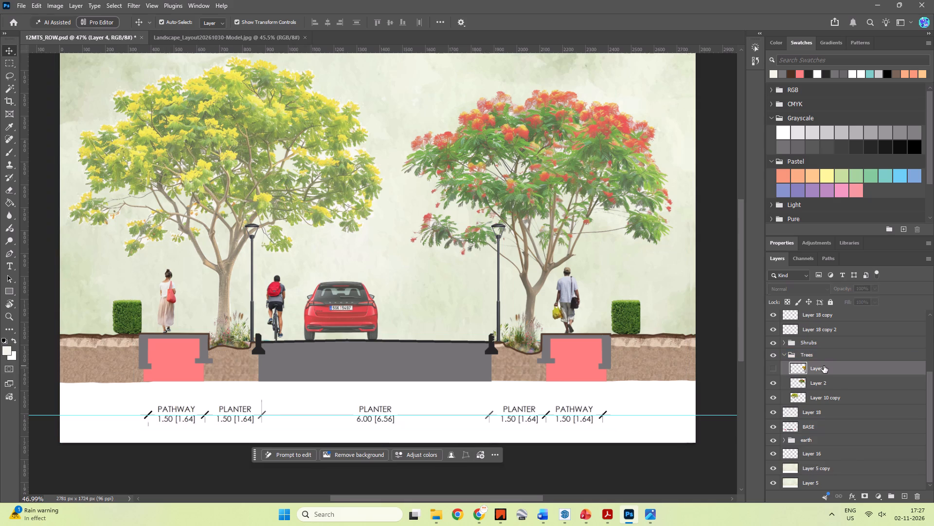
pyautogui.click(824, 384)
pyautogui.click(825, 397)
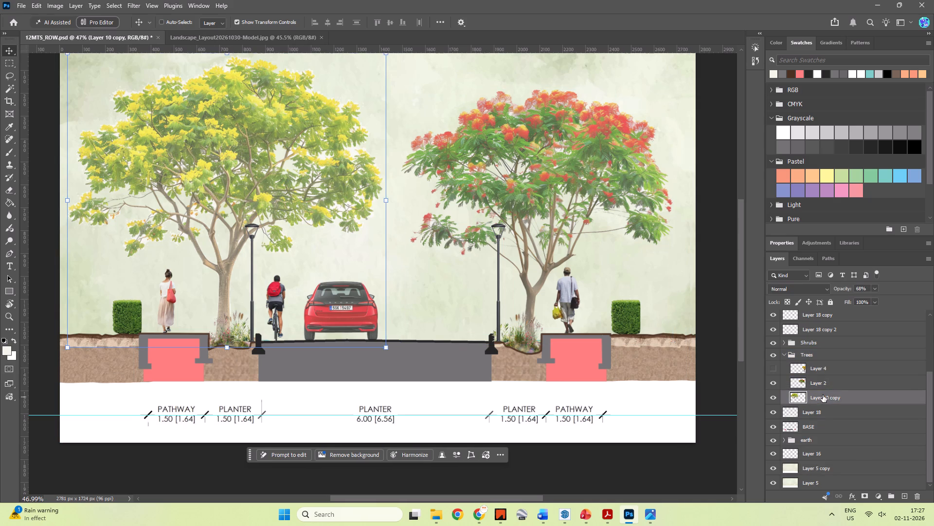
pyautogui.keyDown('ctrl'); pyautogui.click(822, 385); pyautogui.keyUp('ctrl')
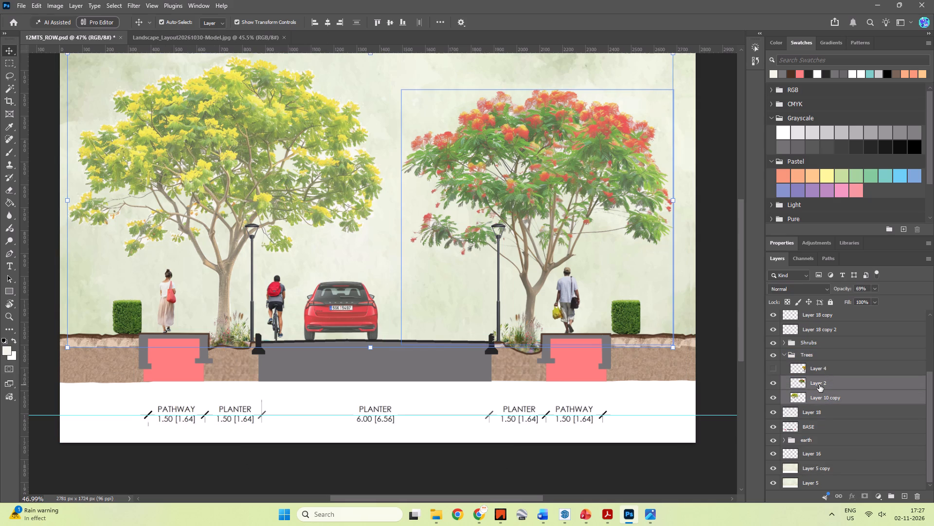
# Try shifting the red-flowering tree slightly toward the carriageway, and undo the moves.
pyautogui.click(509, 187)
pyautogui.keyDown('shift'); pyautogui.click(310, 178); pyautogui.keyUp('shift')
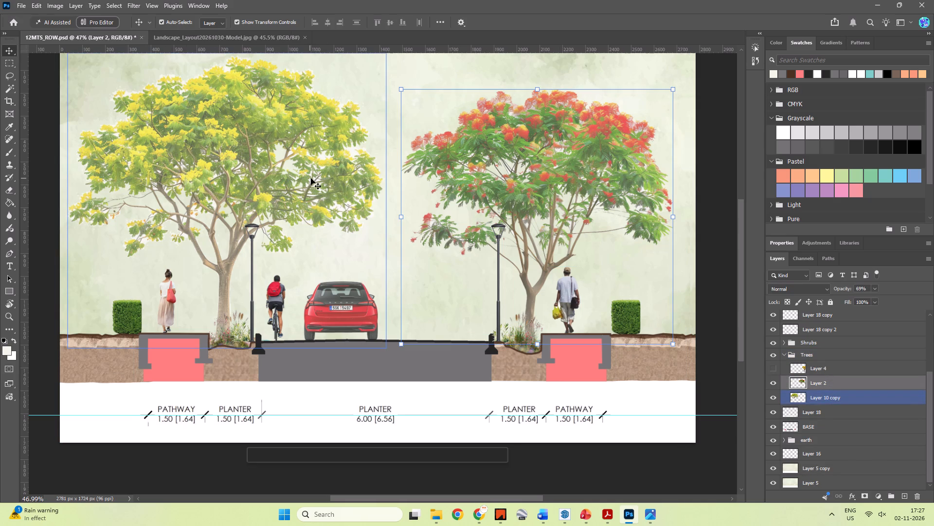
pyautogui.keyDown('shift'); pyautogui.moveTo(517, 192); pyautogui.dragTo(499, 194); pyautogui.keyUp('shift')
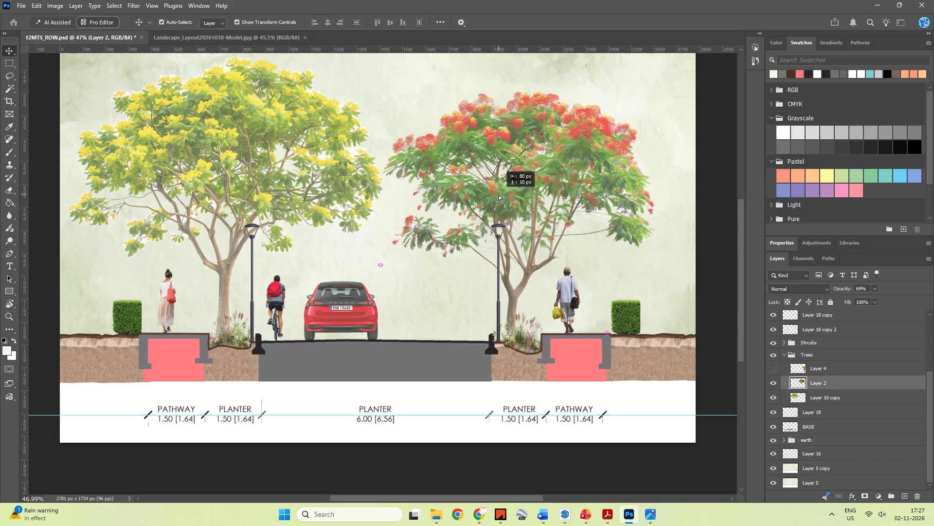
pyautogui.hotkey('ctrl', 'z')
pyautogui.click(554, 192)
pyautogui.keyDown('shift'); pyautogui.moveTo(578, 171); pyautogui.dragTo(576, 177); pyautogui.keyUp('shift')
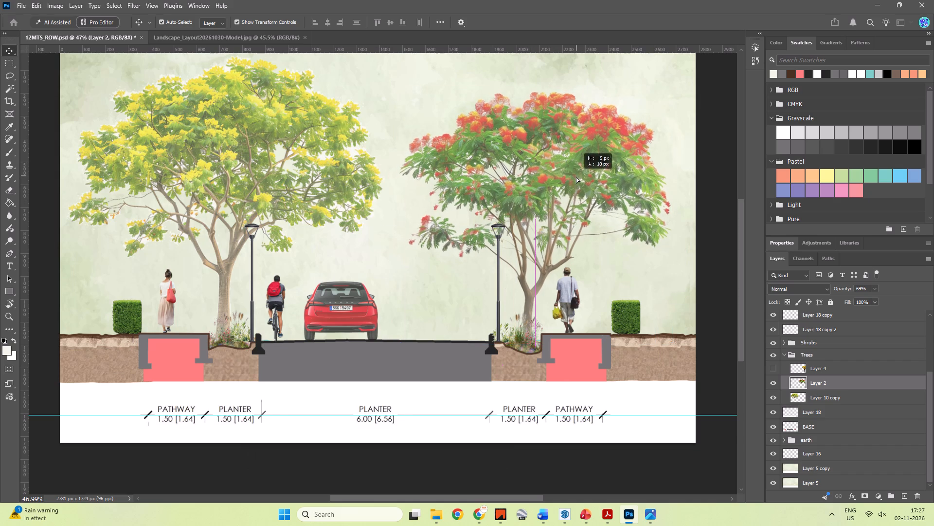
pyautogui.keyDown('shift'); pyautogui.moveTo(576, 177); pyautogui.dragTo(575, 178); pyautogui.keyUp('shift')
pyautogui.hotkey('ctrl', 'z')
# Duplicate the red-flowering tree slightly toward the carriageway and scale the copy proportionally to about 98%.
pyautogui.press('v')
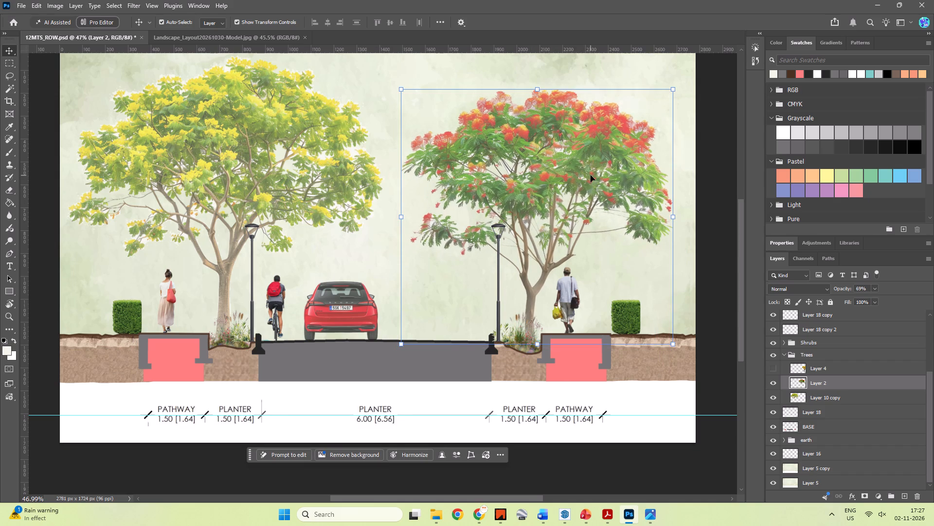
pyautogui.keyDown('alt'); pyautogui.moveTo(587, 165); pyautogui.dragTo(575, 169); pyautogui.keyUp('alt')
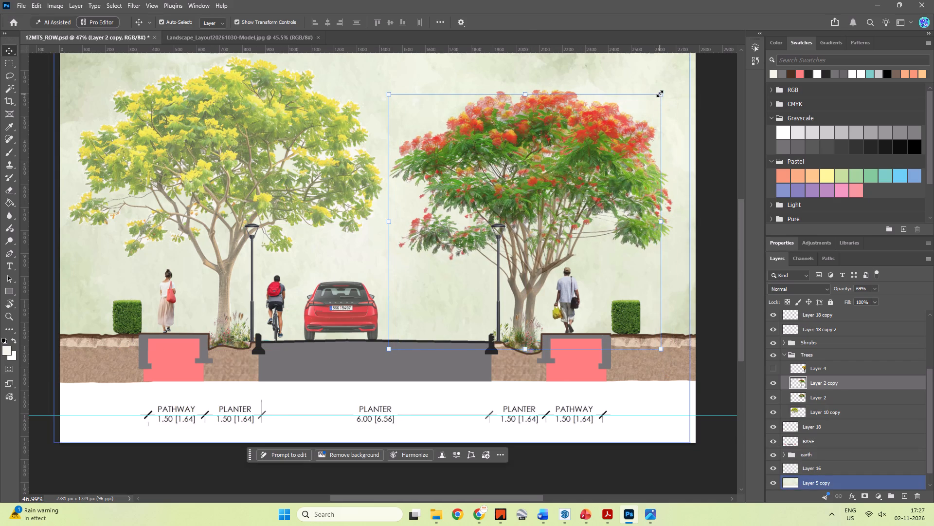
pyautogui.keyDown('shift'); pyautogui.moveTo(660, 94); pyautogui.dragTo(643, 109); pyautogui.keyUp('shift')
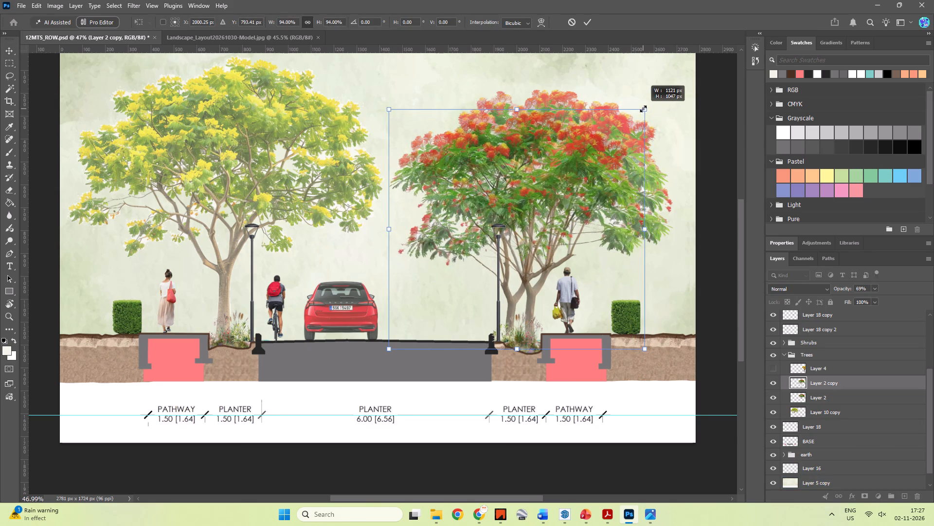
pyautogui.keyDown('shift'); pyautogui.moveTo(643, 109); pyautogui.dragTo(657, 100); pyautogui.keyUp('shift')
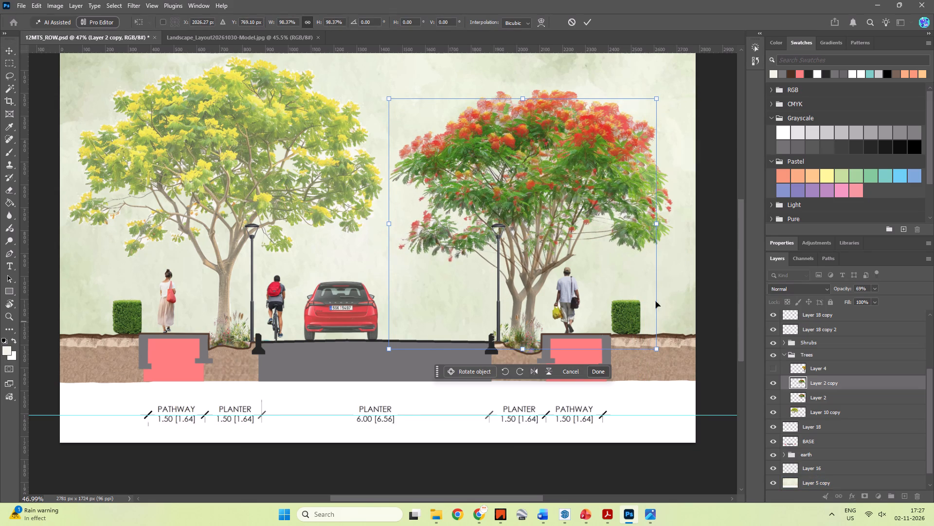
# Reduce the duplicated red-flowering tree's opacity to 28% so it reads as a faint background tree.
pyautogui.click(323, 183)
pyautogui.click(873, 288)
pyautogui.moveTo(873, 299); pyautogui.dragTo(871, 299)
pyautogui.moveTo(871, 299); pyautogui.dragTo(865, 300)
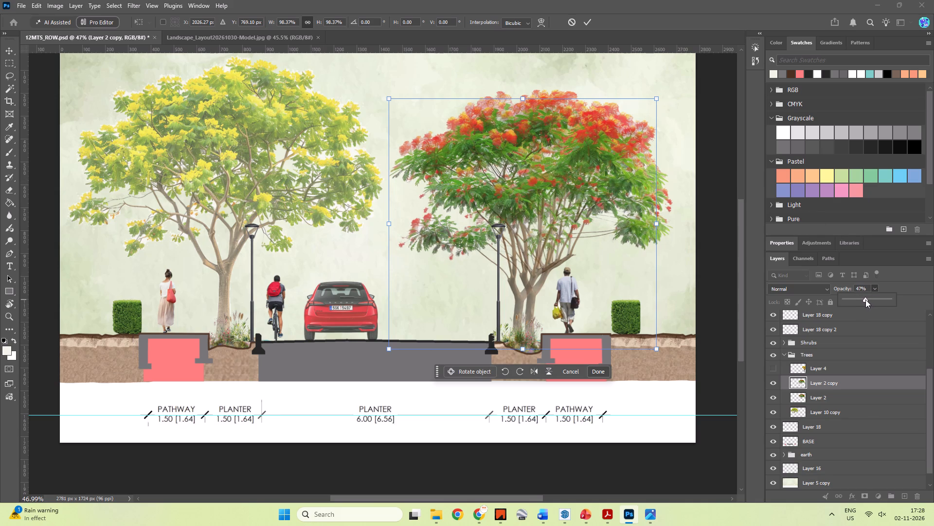
pyautogui.moveTo(865, 300); pyautogui.dragTo(904, 299)
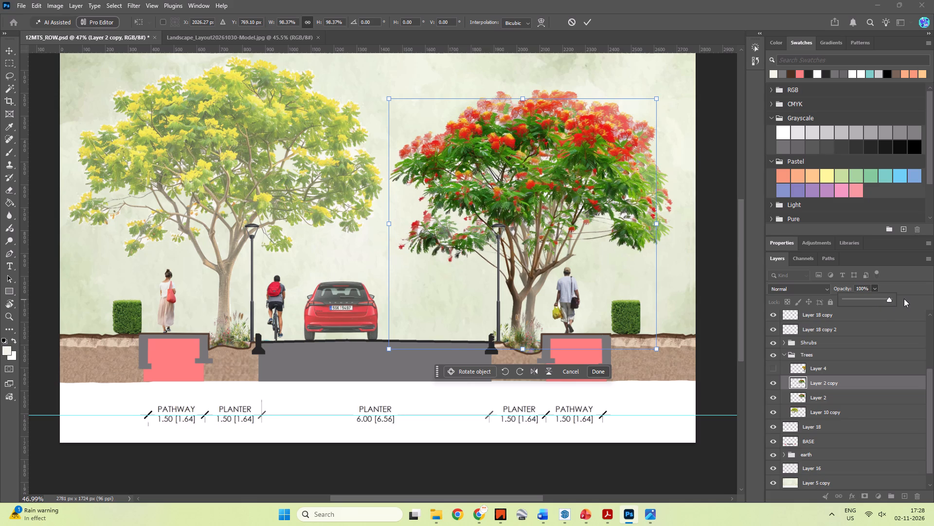
pyautogui.moveTo(904, 299); pyautogui.dragTo(862, 304)
pyautogui.click(861, 299)
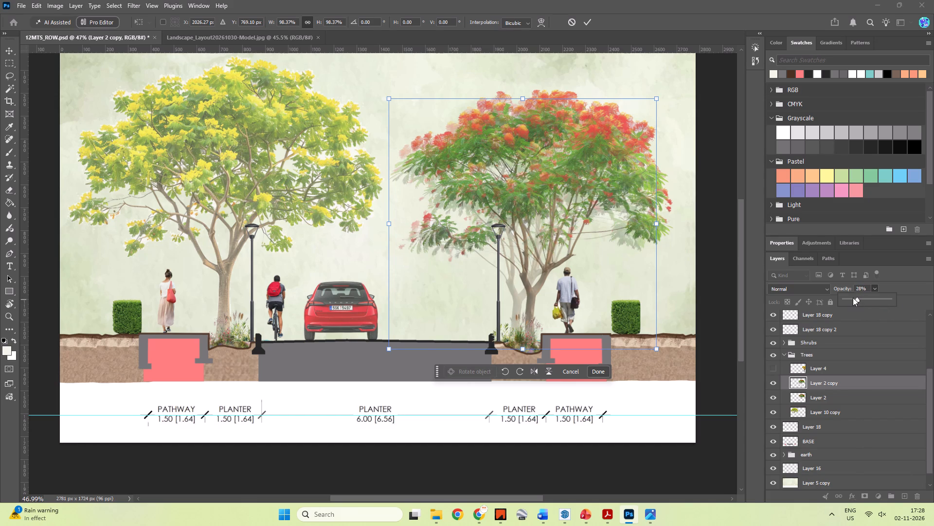
# Shrink the faint tree copy to about 91% and position its trunk just to the carriageway side of the original trunk.
pyautogui.moveTo(521, 301); pyautogui.dragTo(519, 288)
pyautogui.moveTo(520, 292); pyautogui.dragTo(523, 287)
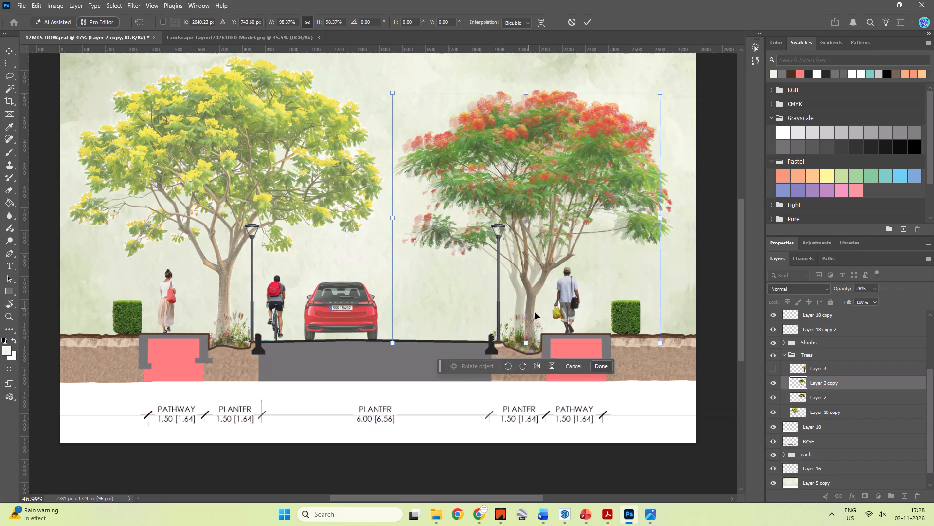
pyautogui.click(520, 301)
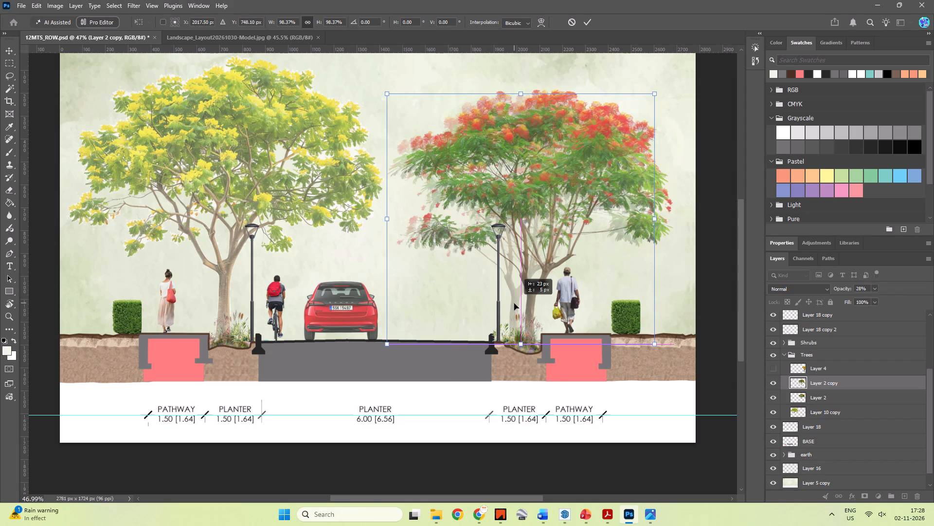
pyautogui.keyDown('ctrl'); pyautogui.click(520, 299); pyautogui.keyUp('ctrl')
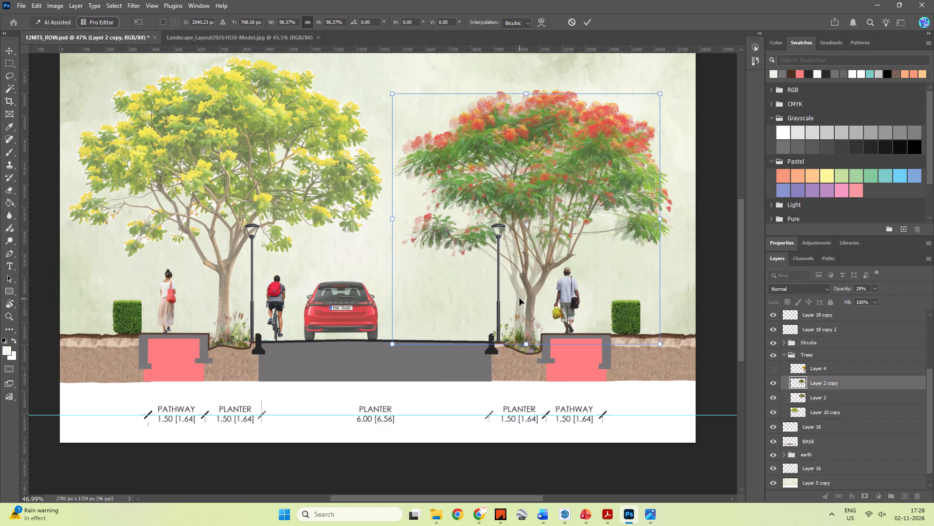
pyautogui.keyDown('alt'); pyautogui.moveTo(522, 295); pyautogui.dragTo(520, 296); pyautogui.keyUp('alt')
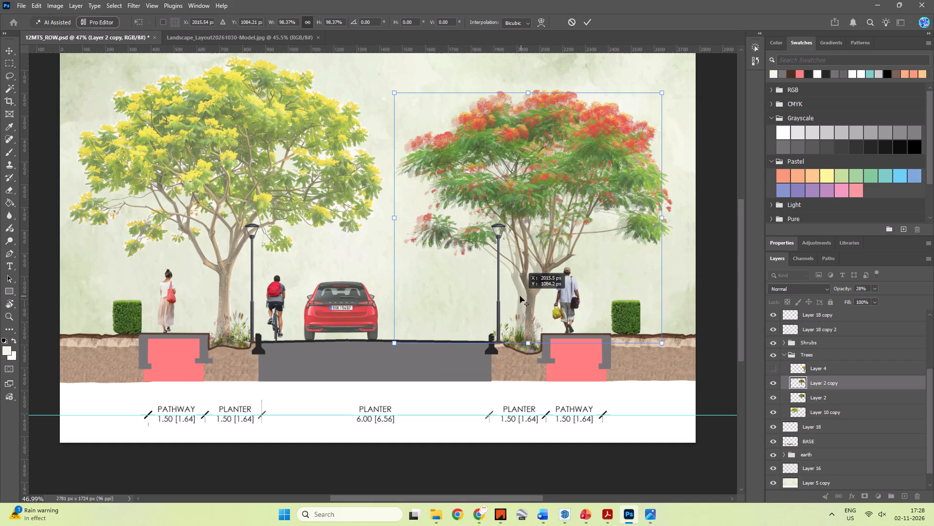
pyautogui.keyDown('alt'); pyautogui.moveTo(520, 296); pyautogui.dragTo(515, 297); pyautogui.keyUp('alt')
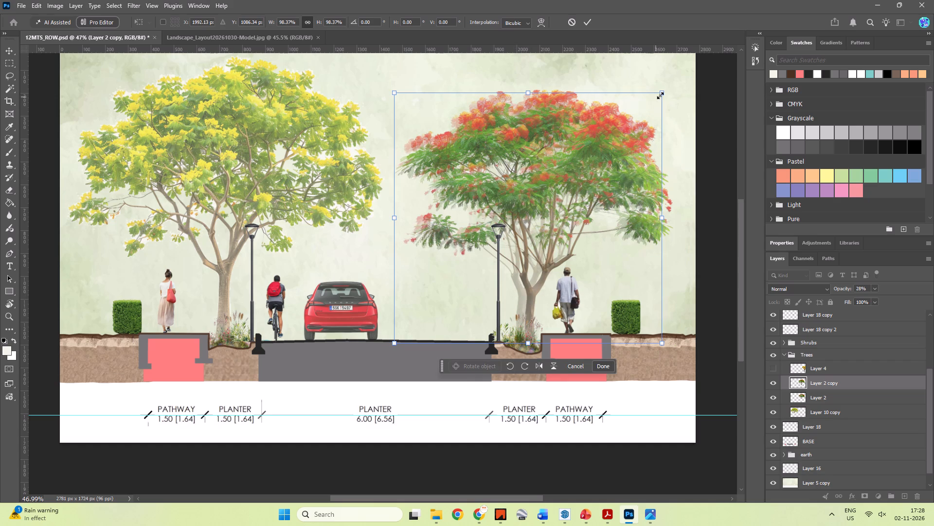
pyautogui.keyDown('alt'); pyautogui.moveTo(663, 94); pyautogui.dragTo(649, 106); pyautogui.keyUp('alt')
pyautogui.keyDown('alt'); pyautogui.moveTo(519, 287); pyautogui.dragTo(516, 287); pyautogui.keyUp('alt')
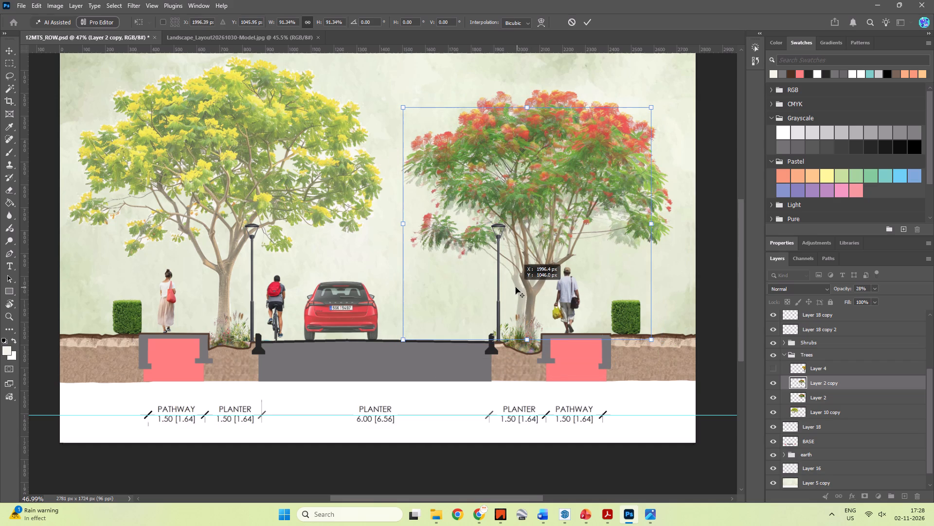
pyautogui.keyDown('alt'); pyautogui.moveTo(516, 287); pyautogui.dragTo(515, 287); pyautogui.keyUp('alt')
pyautogui.click(589, 25)
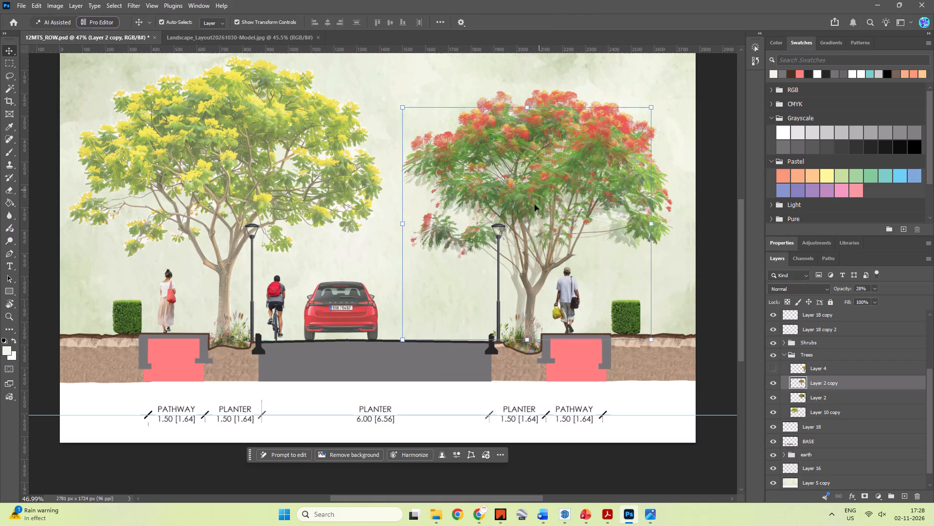
# Duplicate the faint red-flowering tree, scale the second copy to about 94%, and align it close behind the first copy.
pyautogui.press('v')
pyautogui.keyDown('alt'); pyautogui.moveTo(521, 294); pyautogui.dragTo(512, 291); pyautogui.keyUp('alt')
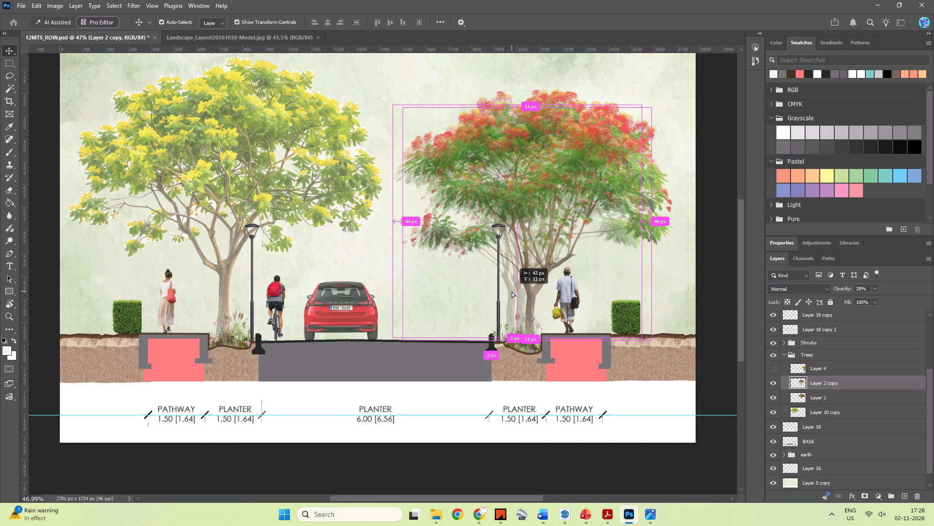
pyautogui.keyDown('alt'); pyautogui.moveTo(512, 291); pyautogui.dragTo(512, 289); pyautogui.keyUp('alt')
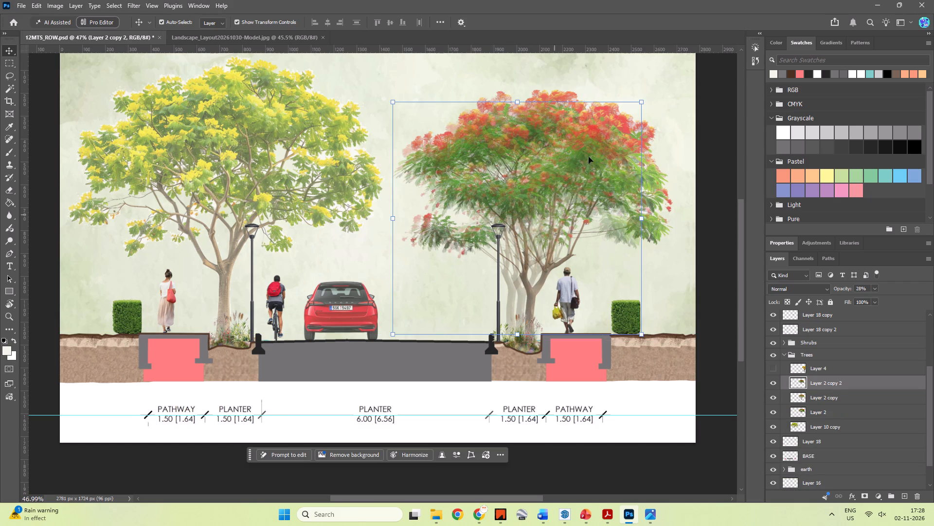
pyautogui.keyDown('shift'); pyautogui.moveTo(643, 101); pyautogui.dragTo(620, 132); pyautogui.keyUp('shift')
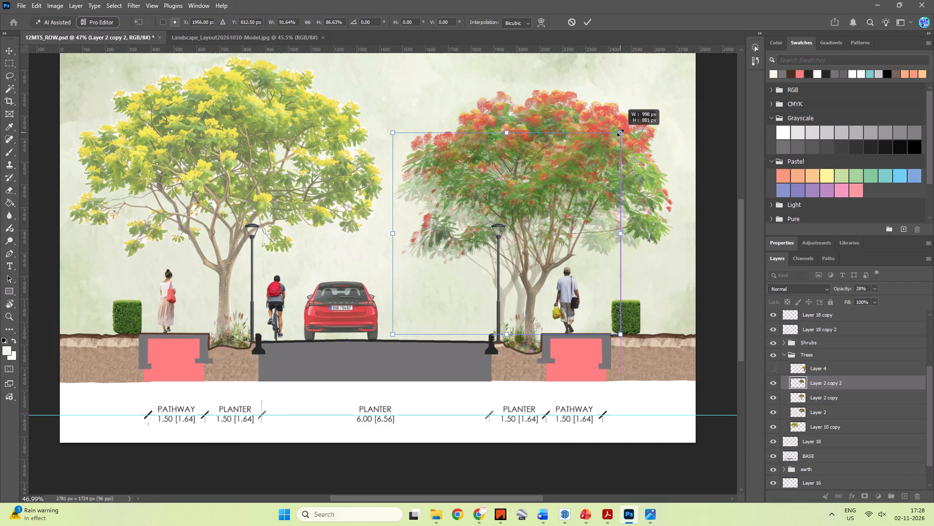
pyautogui.keyDown('shift'); pyautogui.moveTo(620, 132); pyautogui.dragTo(632, 121); pyautogui.keyUp('shift')
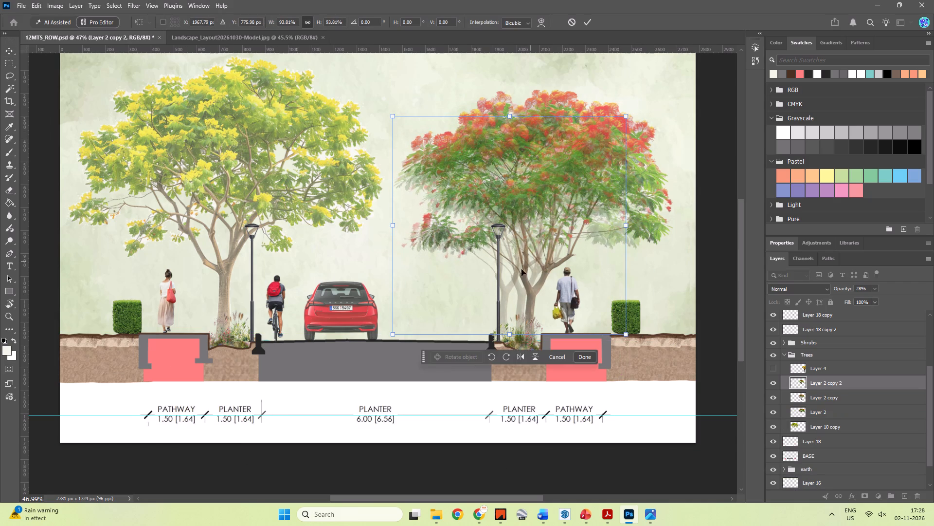
pyautogui.moveTo(510, 286); pyautogui.dragTo(522, 287)
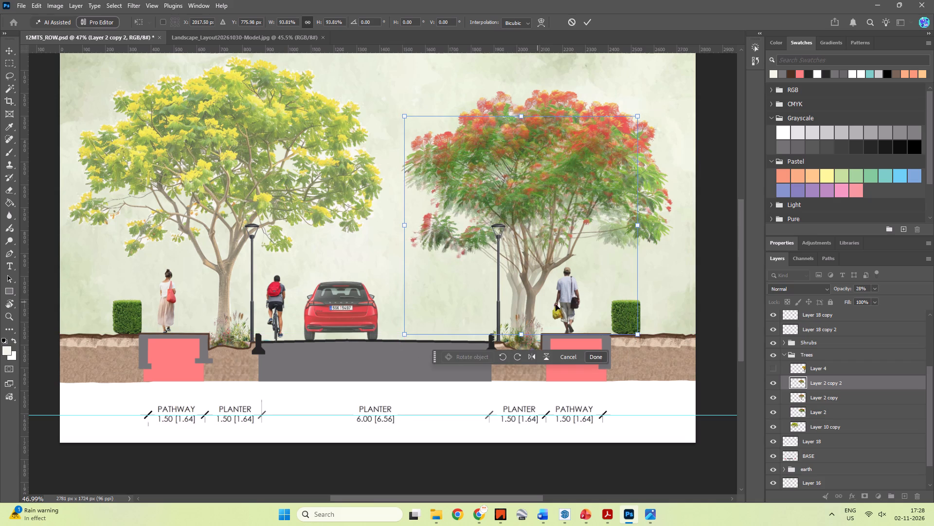
pyautogui.click(748, 248)
pyautogui.click(713, 241)
pyautogui.click(590, 23)
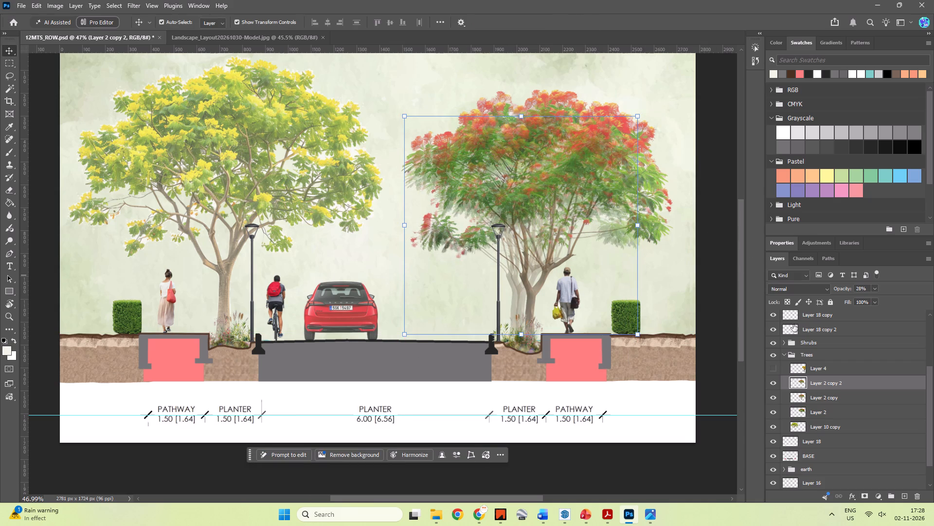
# Raise the opacity of the original red-flowering tree, Layer 2, to full.
pyautogui.click(834, 412)
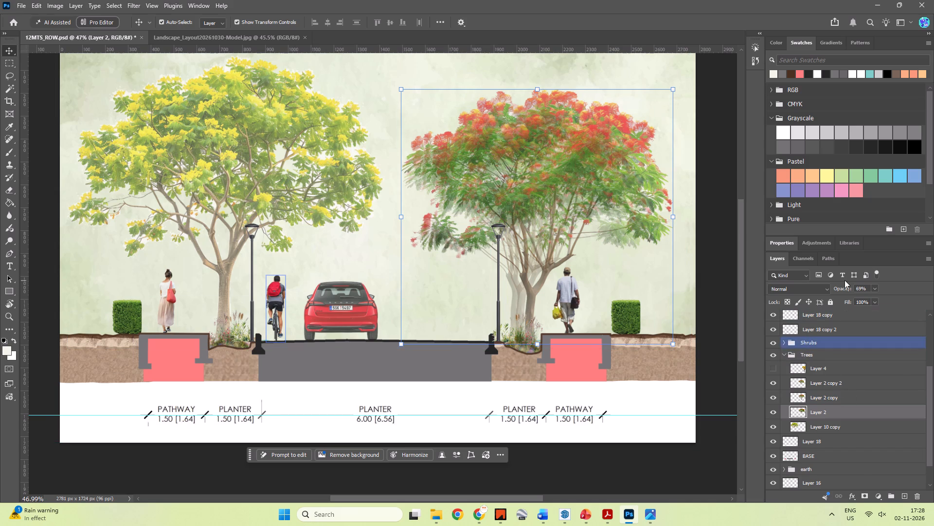
pyautogui.click(874, 286)
pyautogui.moveTo(873, 298); pyautogui.dragTo(885, 299)
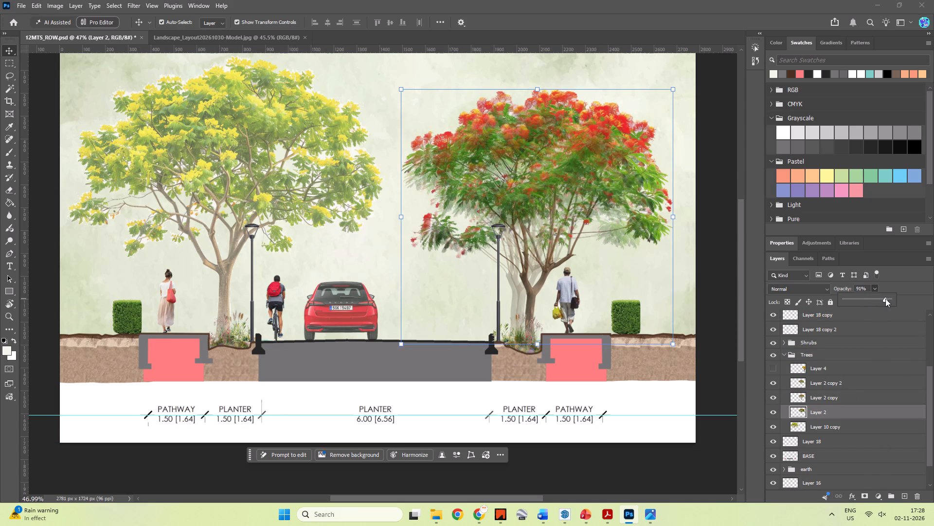
pyautogui.moveTo(885, 299); pyautogui.dragTo(915, 295)
pyautogui.click(705, 278)
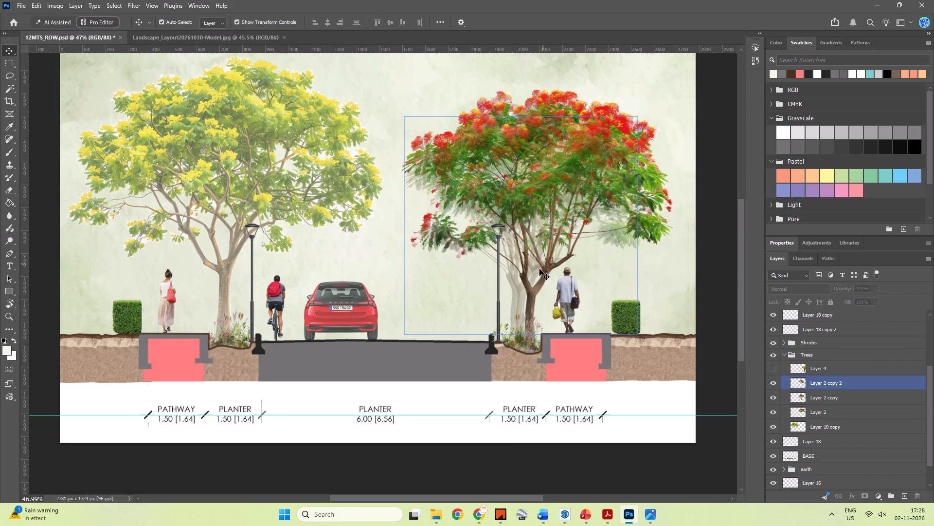
# Select the second faint tree copy, Layer 2 copy 2, and nudge it slightly toward the carriageway.
pyautogui.click(512, 291)
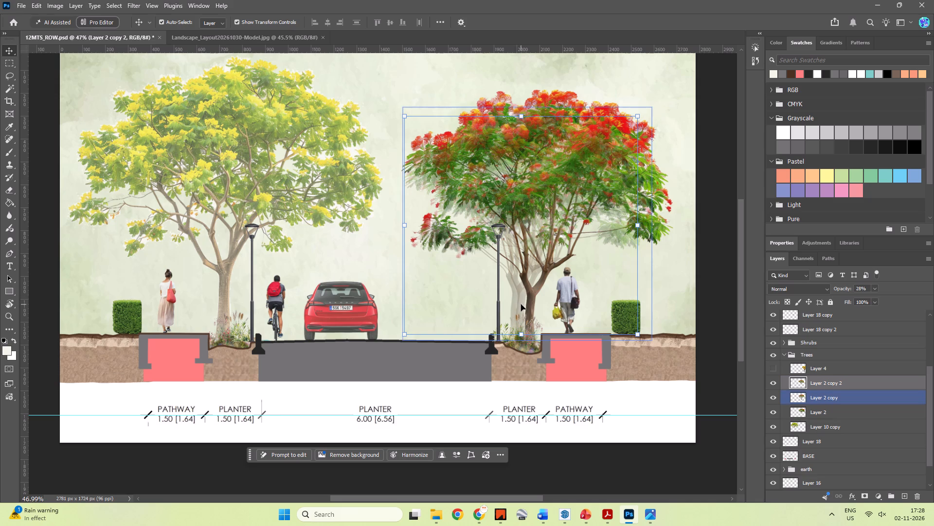
pyautogui.click(851, 400)
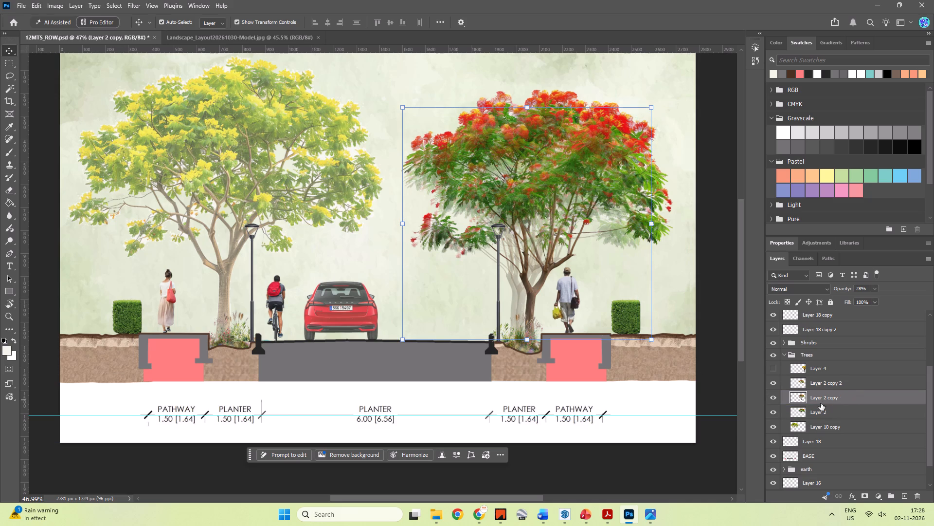
pyautogui.click(829, 385)
pyautogui.press('Left')
pyautogui.press('Left')
pyautogui.press('Left')
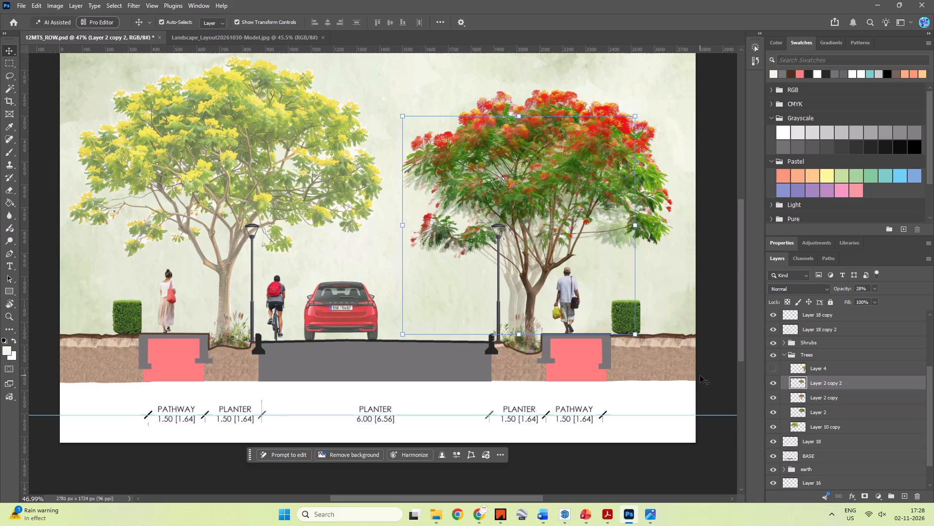
pyautogui.press('Left')
pyautogui.press('Left')
pyautogui.press('Left')
pyautogui.press('Left')
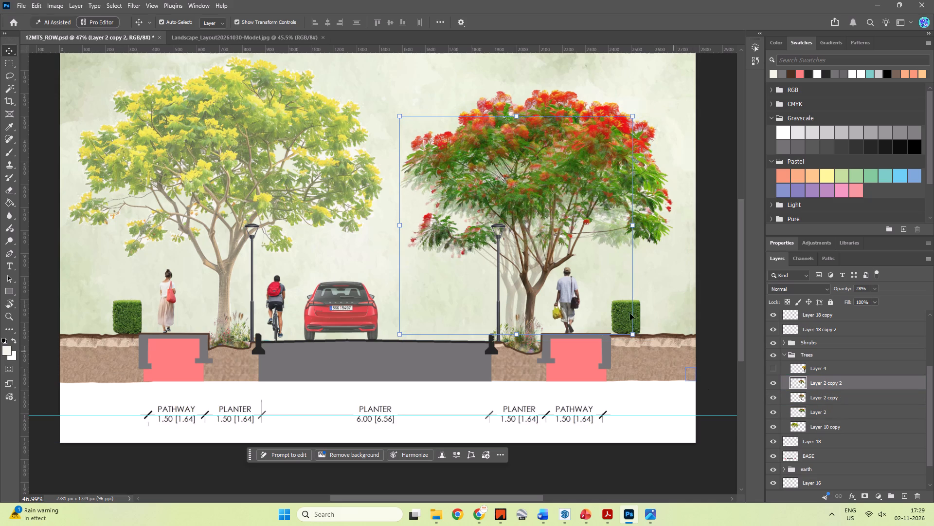
# Scale Layer 2 copy 2 down to about 96% and shift it further toward the carriageway lamp post.
pyautogui.moveTo(398, 117); pyautogui.dragTo(409, 125)
pyautogui.press('Left')
pyautogui.press('Left')
pyautogui.press('Left')
pyautogui.press('Left')
pyautogui.press('Left')
pyautogui.press('Left')
pyautogui.press('Left')
pyautogui.press('Left')
pyautogui.press('Left')
pyautogui.press('Left')
pyautogui.press('Left')
pyautogui.press('Left')
pyautogui.press('Left')
pyautogui.press('Left')
pyautogui.press('Left')
pyautogui.press('Left')
pyautogui.press('Left')
pyautogui.press('Left')
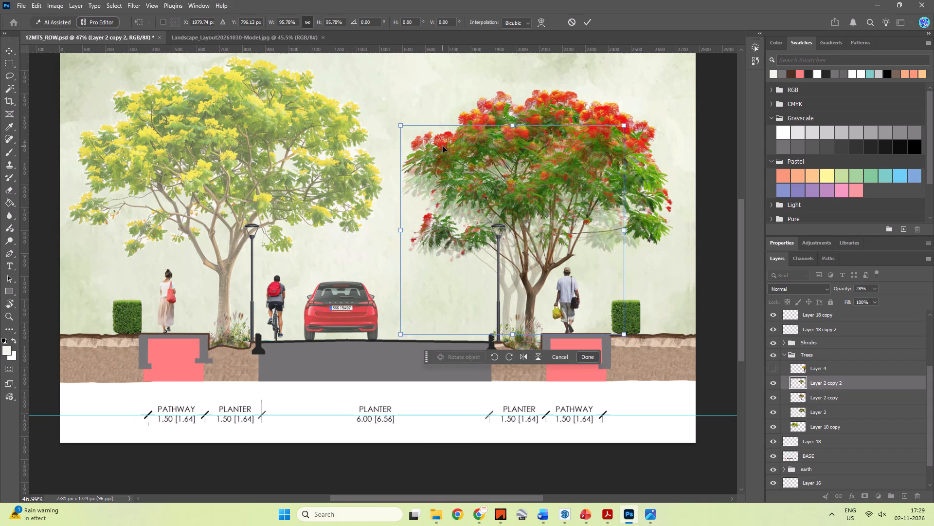
pyautogui.click(525, 299)
pyautogui.click(521, 297)
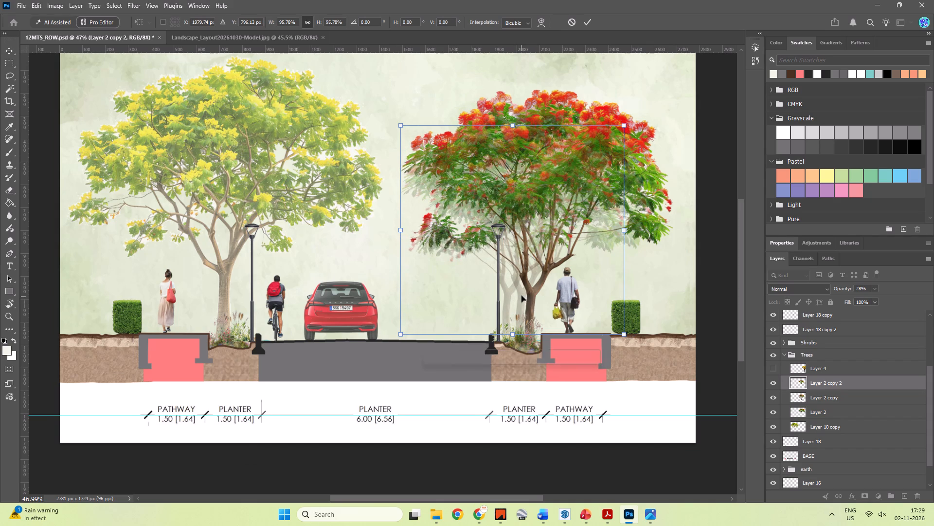
pyautogui.click(588, 22)
# Nudge the first faint tree copy, Layer 2 copy, slightly toward the carriageway.
pyautogui.click(521, 300)
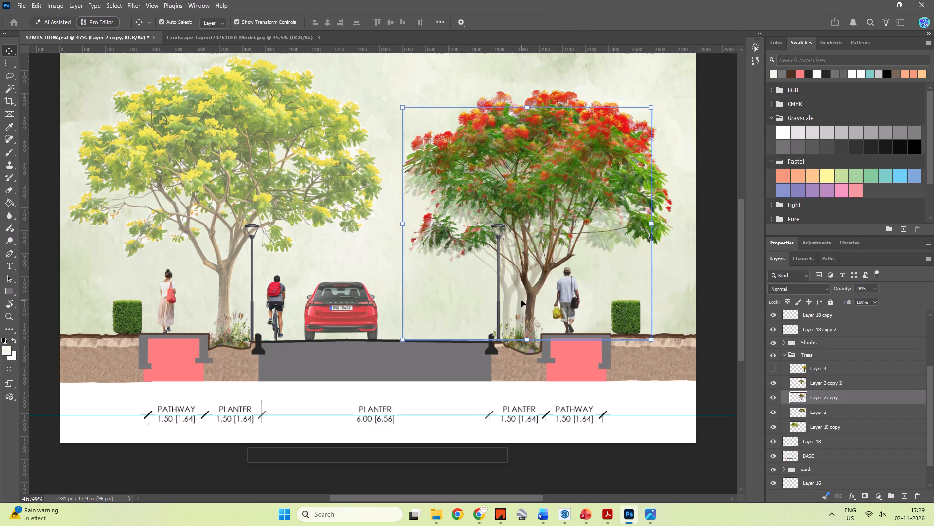
pyautogui.press('Left')
pyautogui.press('Left')
pyautogui.press('Left')
pyautogui.press('Left')
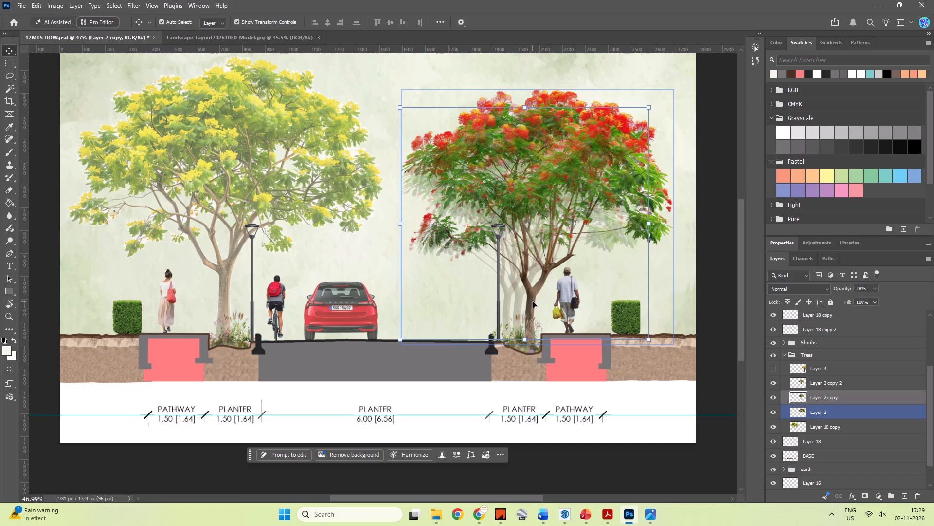
# Raise the opacity of the yellow-flowering tree, Layer 10 copy, to 100%.
pyautogui.click(733, 199)
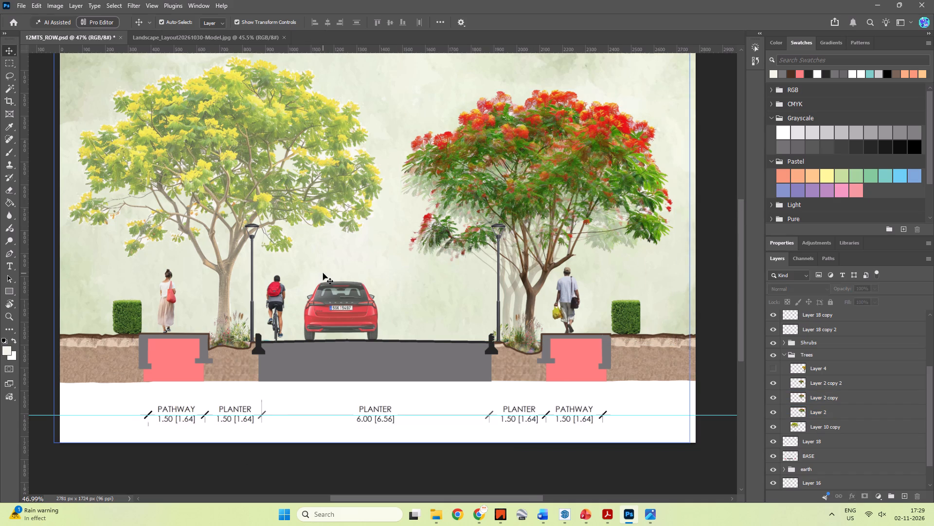
pyautogui.click(248, 200)
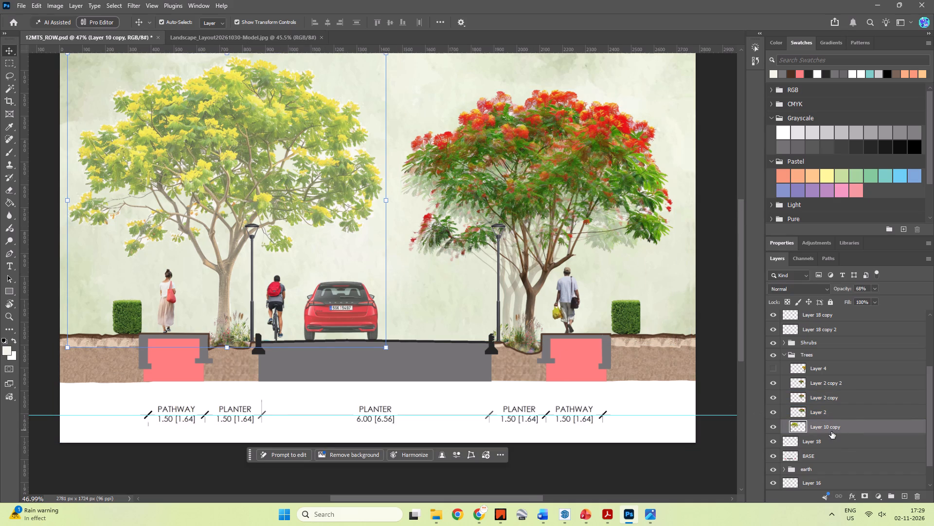
pyautogui.doubleClick(870, 290)
pyautogui.click(877, 287)
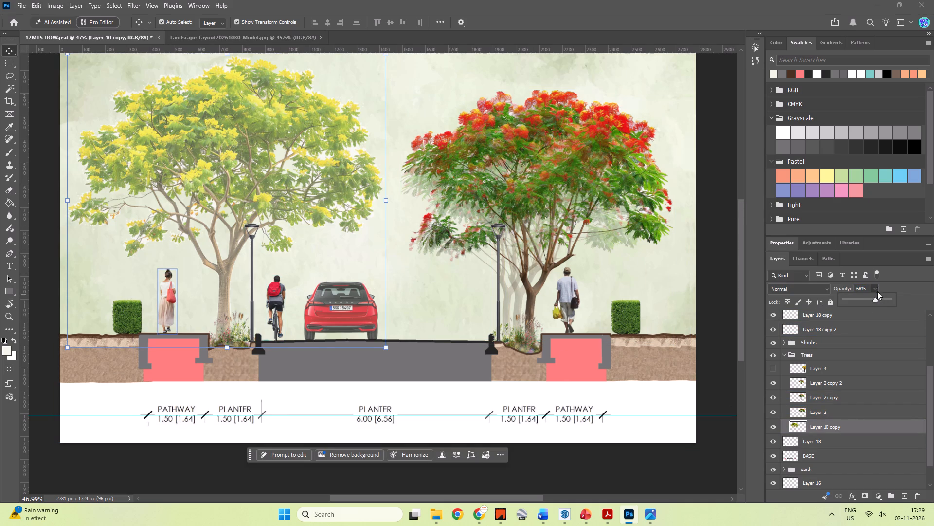
pyautogui.moveTo(877, 300); pyautogui.dragTo(885, 301)
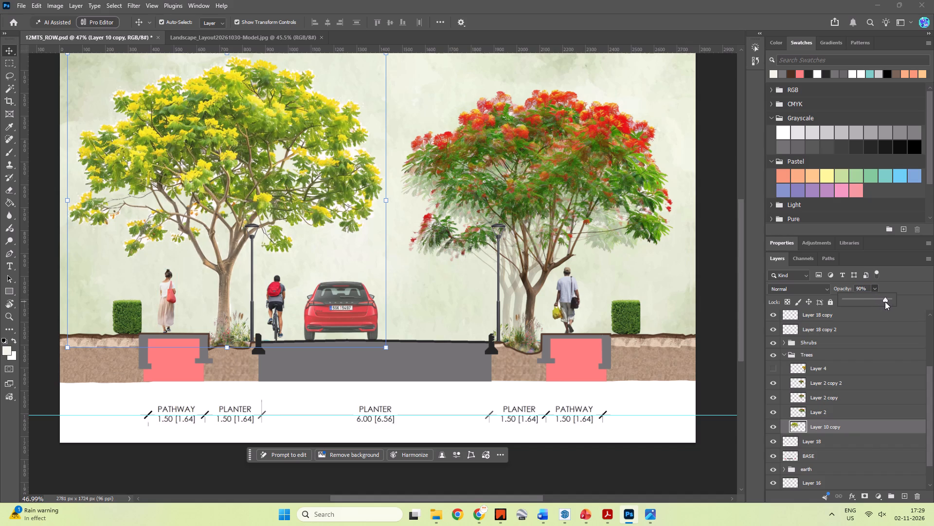
pyautogui.moveTo(885, 301); pyautogui.dragTo(896, 301)
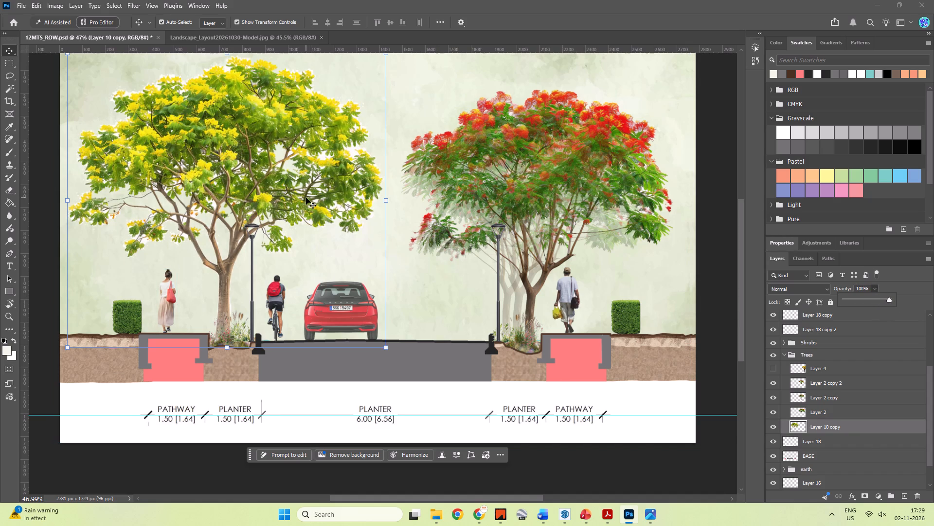
# Duplicate the yellow-flowering tree, Layer 10 copy, with a slight offset toward the carriageway.
pyautogui.click(303, 194)
pyautogui.press('v')
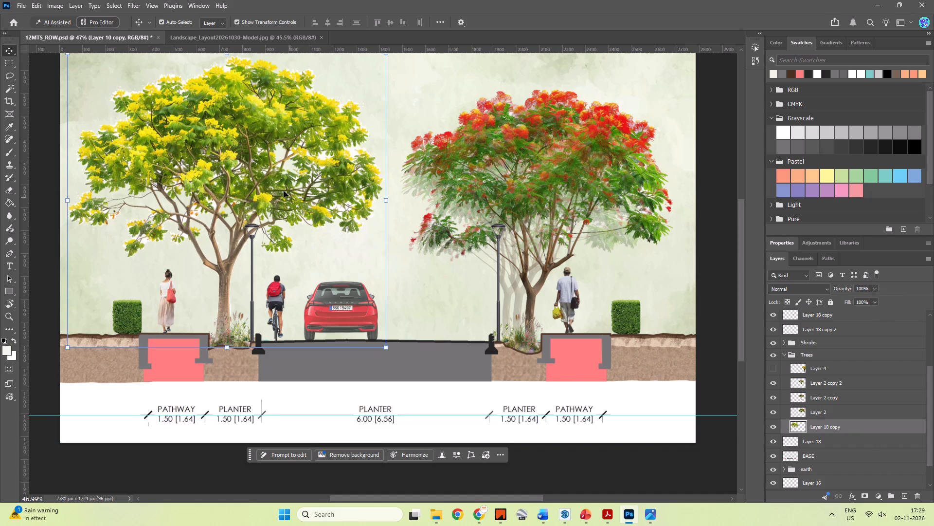
pyautogui.keyDown('alt'); pyautogui.moveTo(281, 189); pyautogui.dragTo(287, 188); pyautogui.keyUp('alt')
pyautogui.keyDown('alt'); pyautogui.scroll(-1, 371, 116); pyautogui.keyUp('alt')
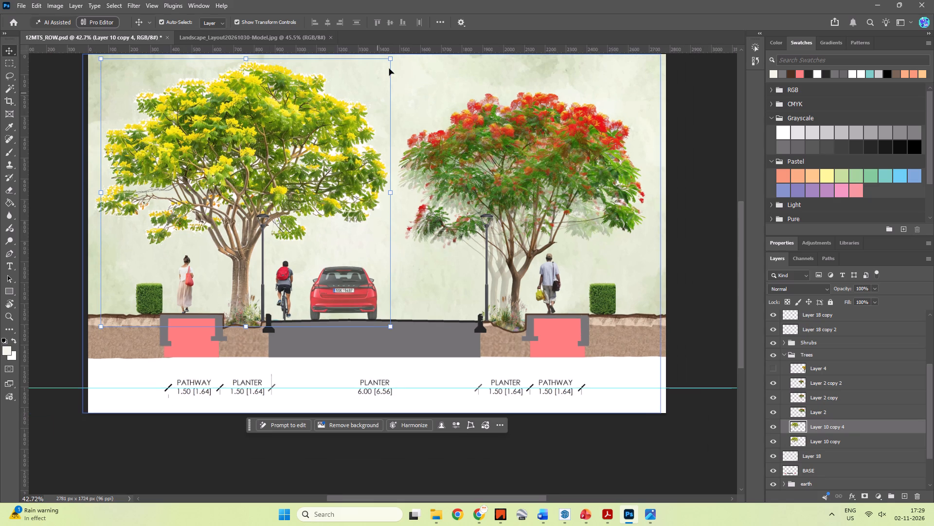
# Scale the duplicated yellow tree down to about 90%, recentre it on the planter, and stack its layer beneath Layer 10 copy.
pyautogui.keyDown('shift'); pyautogui.moveTo(392, 59); pyautogui.dragTo(360, 101); pyautogui.keyUp('shift')
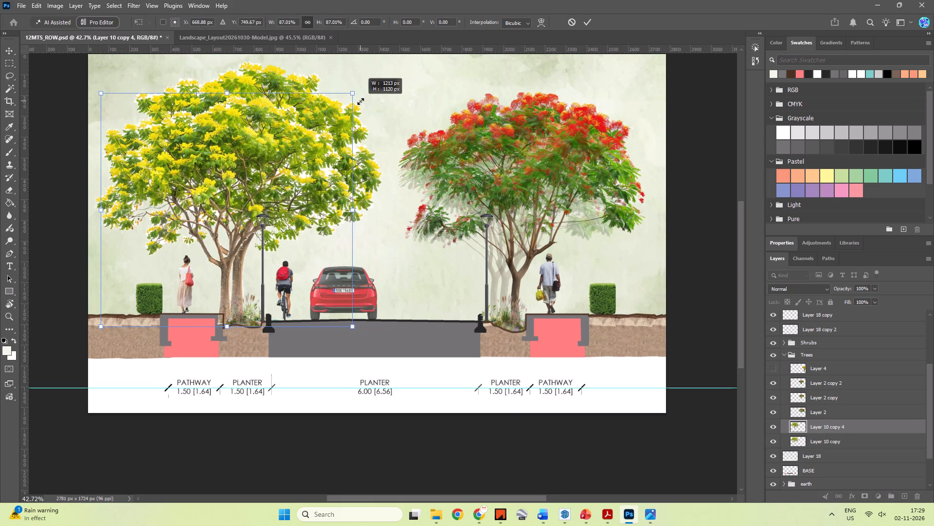
pyautogui.keyDown('shift'); pyautogui.moveTo(360, 101); pyautogui.dragTo(369, 94); pyautogui.keyUp('shift')
pyautogui.moveTo(267, 154); pyautogui.dragTo(283, 146)
pyautogui.moveTo(836, 427); pyautogui.dragTo(836, 445)
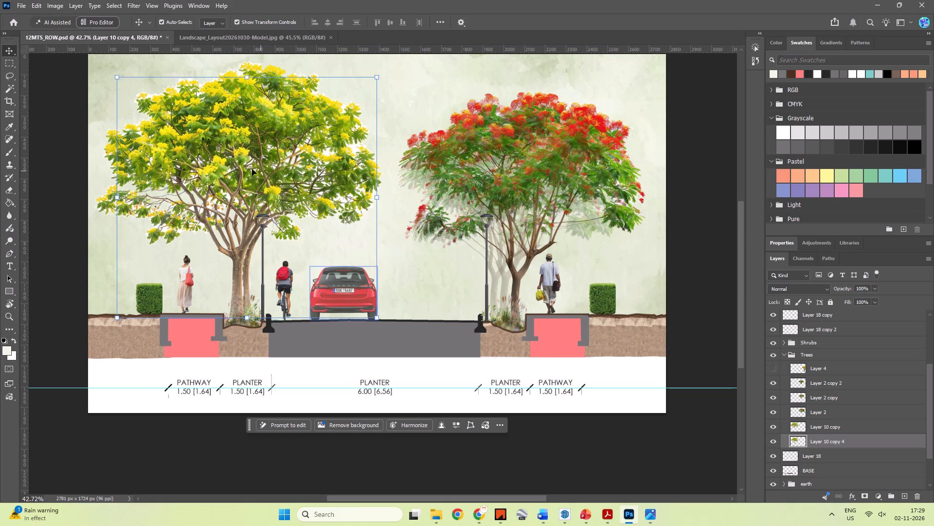
# Select the yellow tree duplicate, Layer 10 copy 4, and scale it down further to about 96%.
pyautogui.click(322, 186)
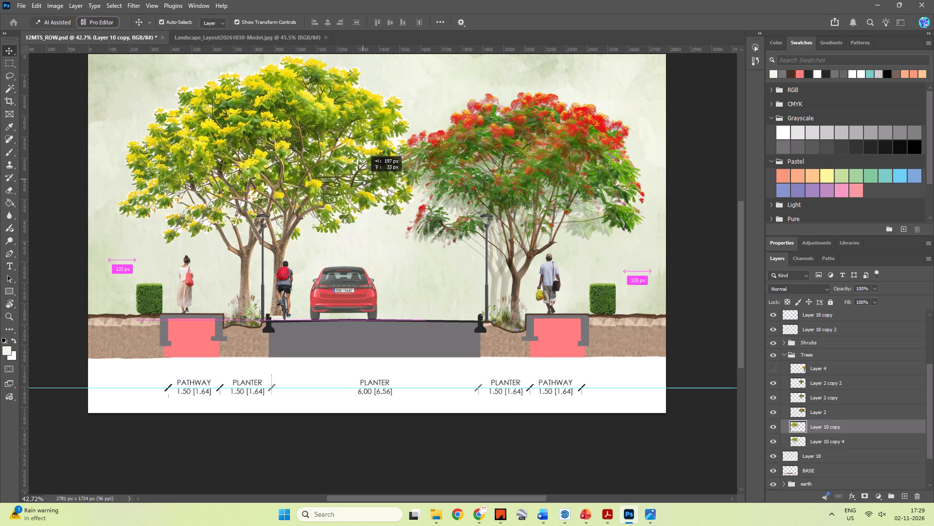
pyautogui.hotkey('ctrl', 'z')
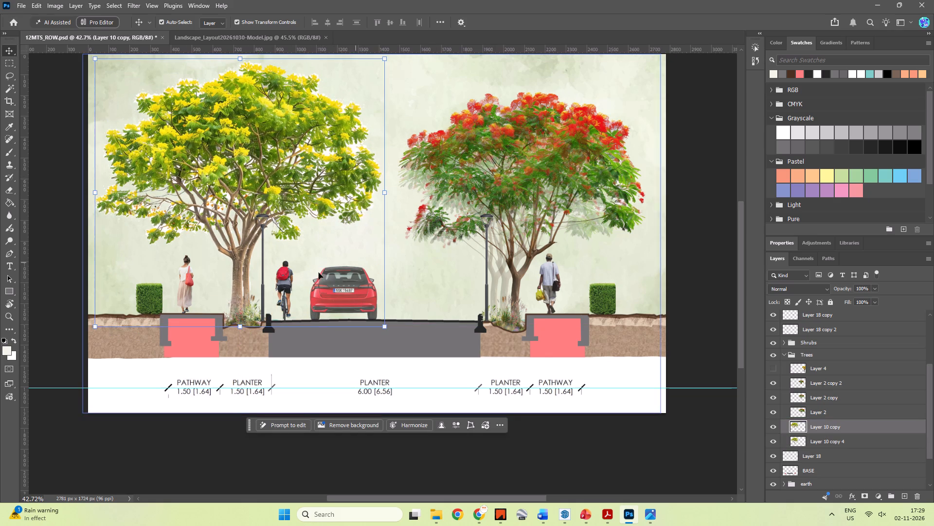
pyautogui.click(246, 273)
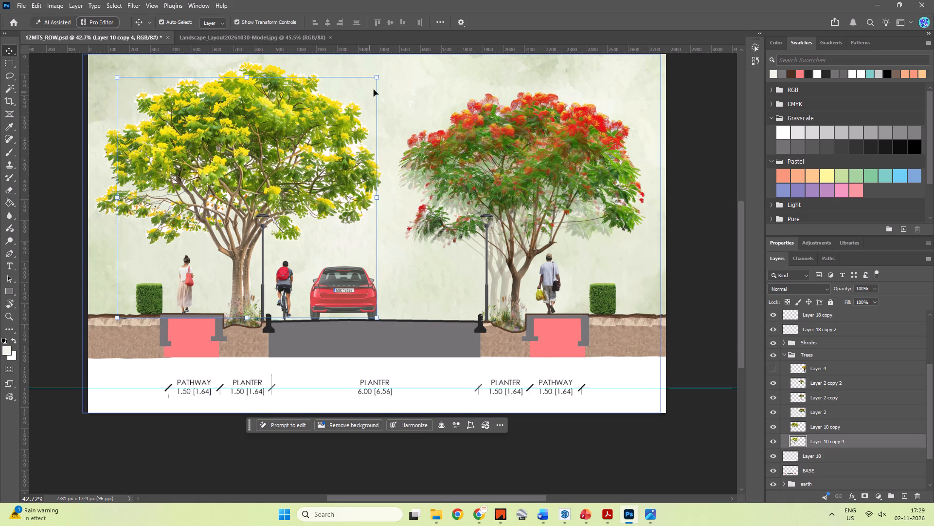
pyautogui.keyDown('shift'); pyautogui.moveTo(379, 79); pyautogui.dragTo(376, 85); pyautogui.keyUp('shift')
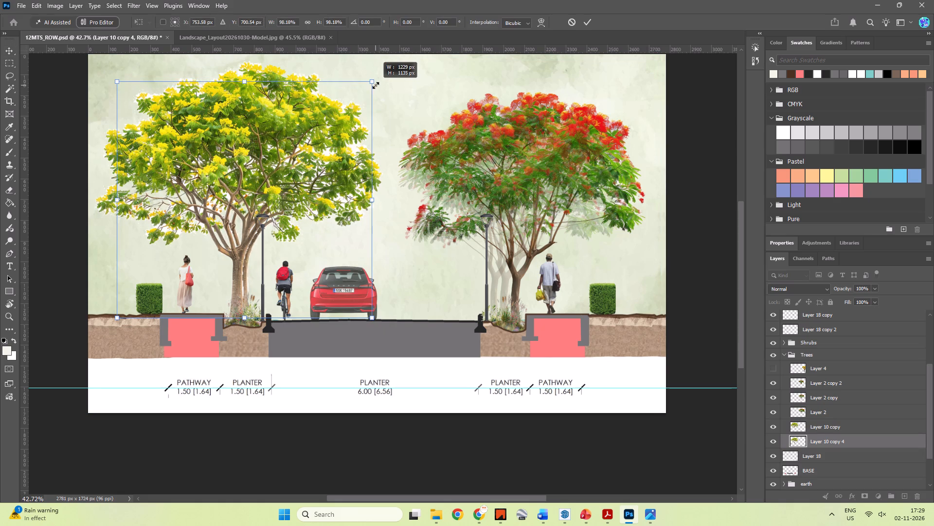
pyautogui.keyDown('shift'); pyautogui.moveTo(376, 85); pyautogui.dragTo(375, 94); pyautogui.keyUp('shift')
# Shift Layer 10 copy 4 toward the carriageway so its trunk stands between the original trunk and the lamp post.
pyautogui.moveTo(326, 264); pyautogui.dragTo(328, 264)
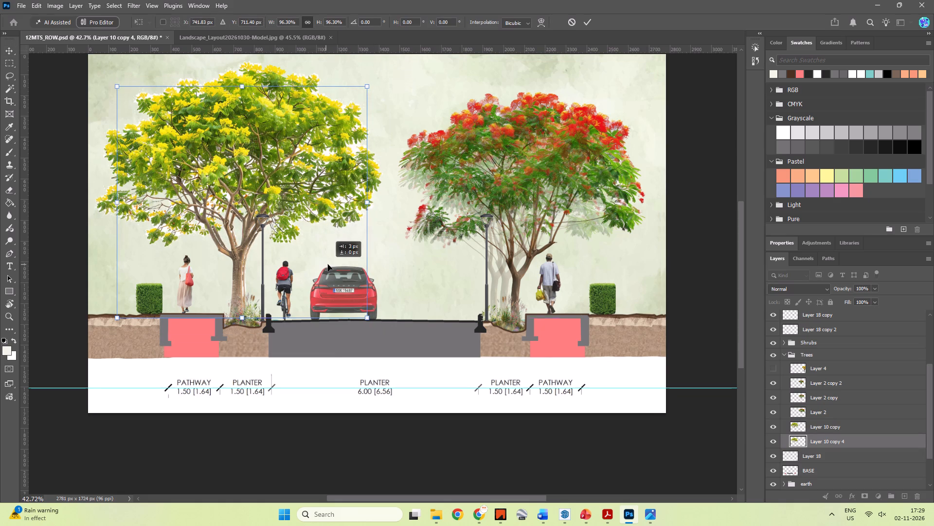
pyautogui.moveTo(328, 264); pyautogui.dragTo(330, 264)
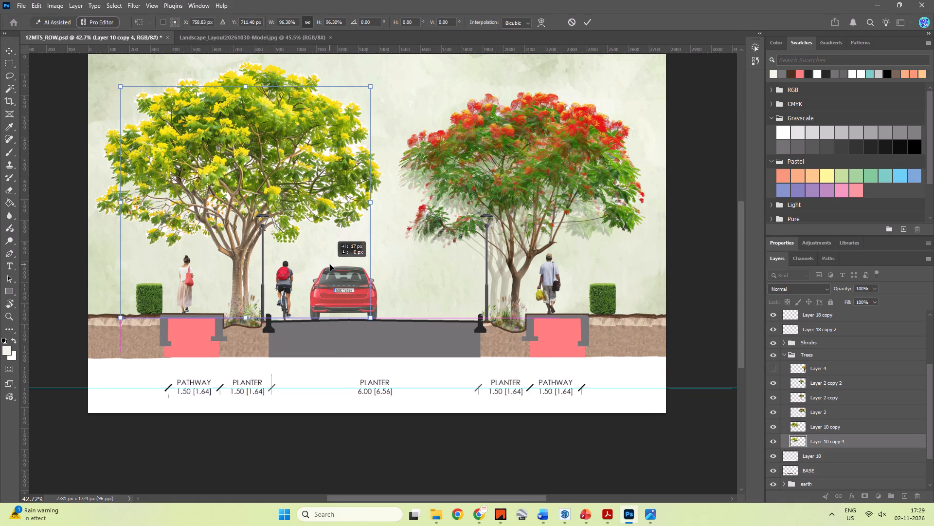
pyautogui.moveTo(330, 264); pyautogui.dragTo(331, 265)
pyautogui.keyDown('ctrl'); pyautogui.click(324, 265); pyautogui.keyUp('ctrl')
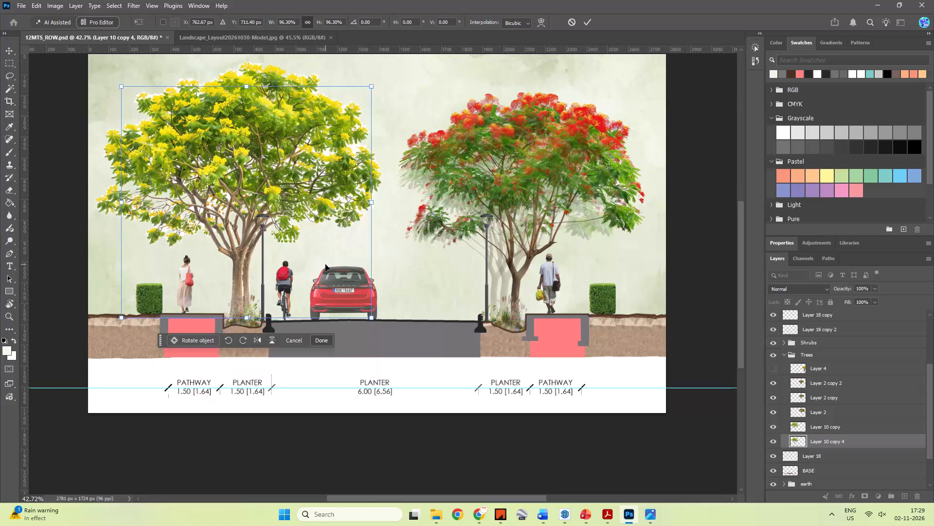
pyautogui.press('v')
pyautogui.keyDown('alt'); pyautogui.moveTo(310, 244); pyautogui.dragTo(318, 245); pyautogui.keyUp('alt')
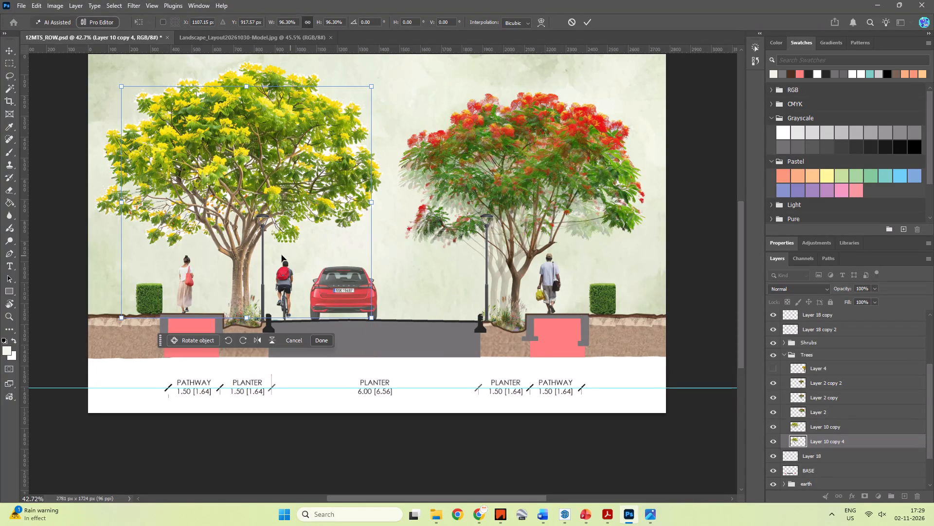
pyautogui.moveTo(250, 254); pyautogui.dragTo(259, 254)
pyautogui.press('v')
pyautogui.keyDown('alt'); pyautogui.moveTo(255, 254); pyautogui.dragTo(251, 255); pyautogui.keyUp('alt')
pyautogui.press('v')
pyautogui.keyDown('alt'); pyautogui.click(253, 259); pyautogui.keyUp('alt')
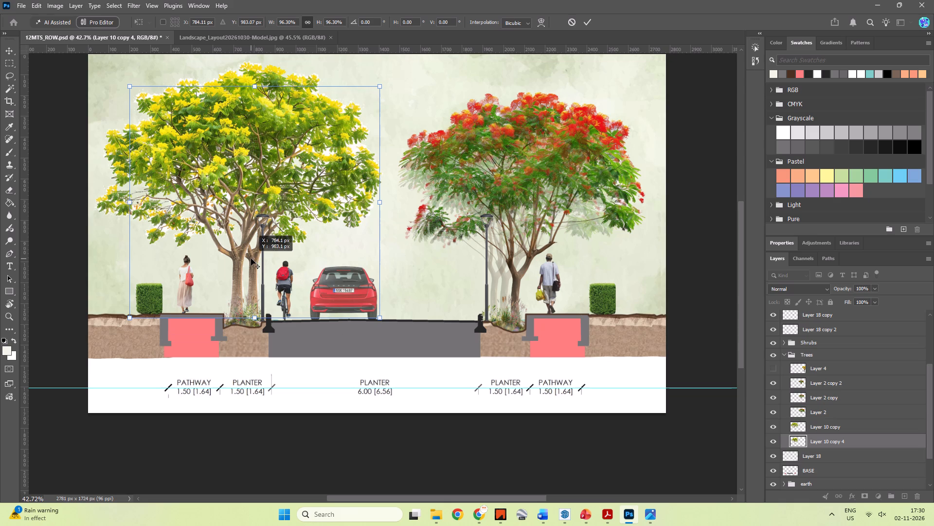
pyautogui.keyDown('ctrl'); pyautogui.click(255, 259); pyautogui.keyUp('ctrl')
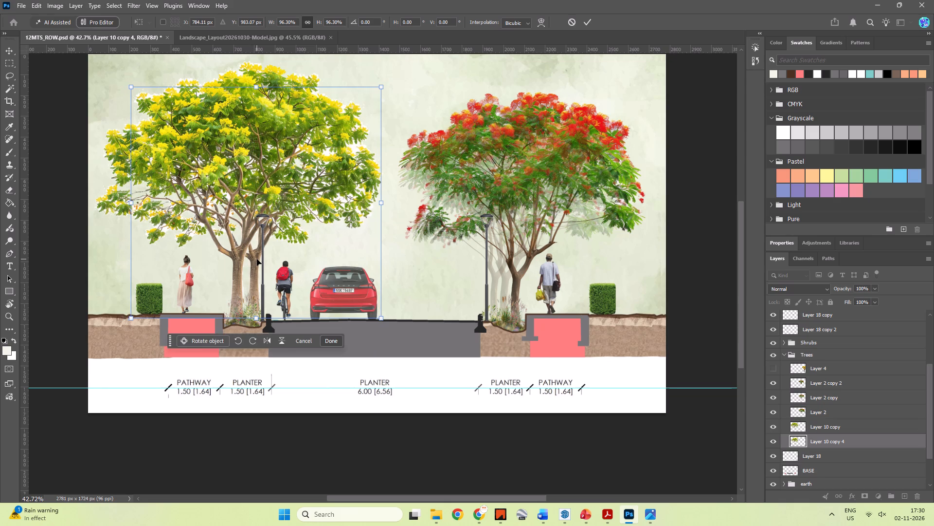
pyautogui.press('v')
pyautogui.click(588, 22)
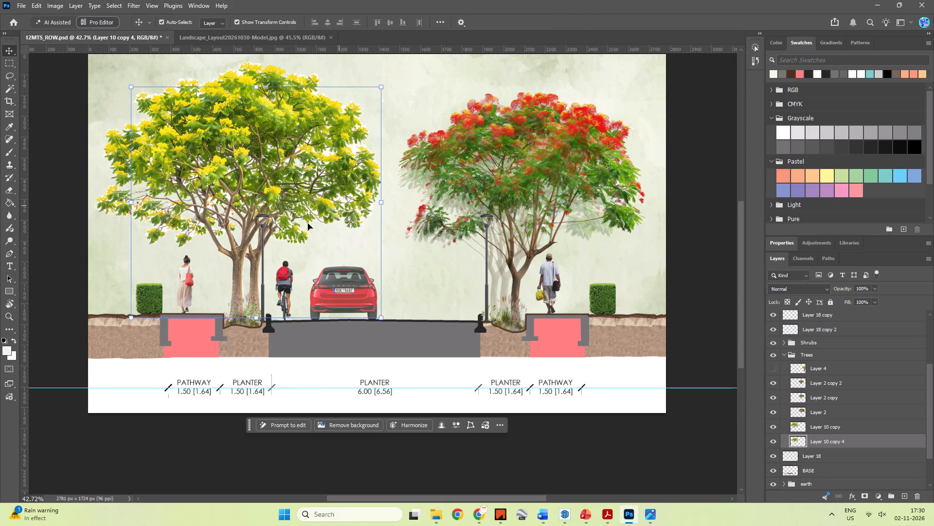
# Duplicate Layer 10 copy 4 and place the new tree between the original yellow tree's trunk and the first duplicate's trunk.
pyautogui.click(256, 260)
pyautogui.press('v')
pyautogui.press('space')
pyautogui.keyDown('alt'); pyautogui.moveTo(251, 268); pyautogui.dragTo(248, 268); pyautogui.keyUp('alt')
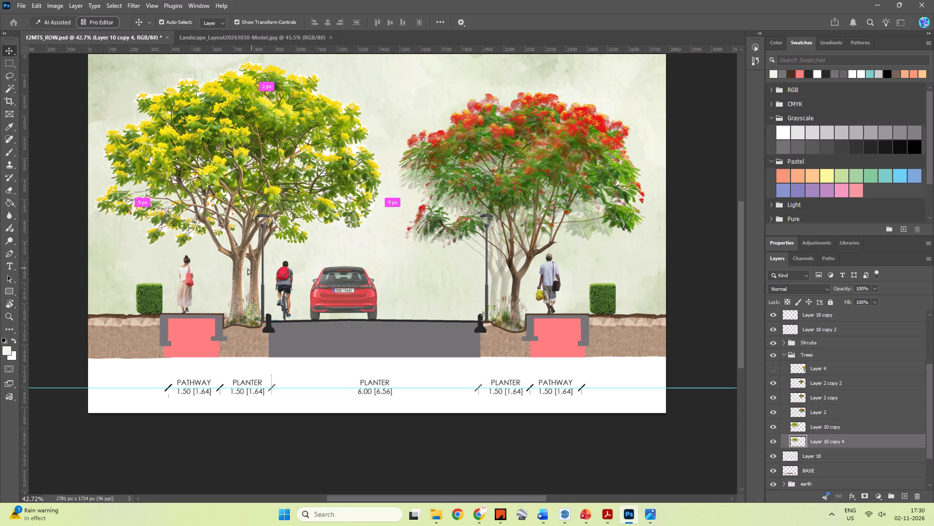
pyautogui.keyDown('alt'); pyautogui.moveTo(248, 268); pyautogui.dragTo(243, 268); pyautogui.keyUp('alt')
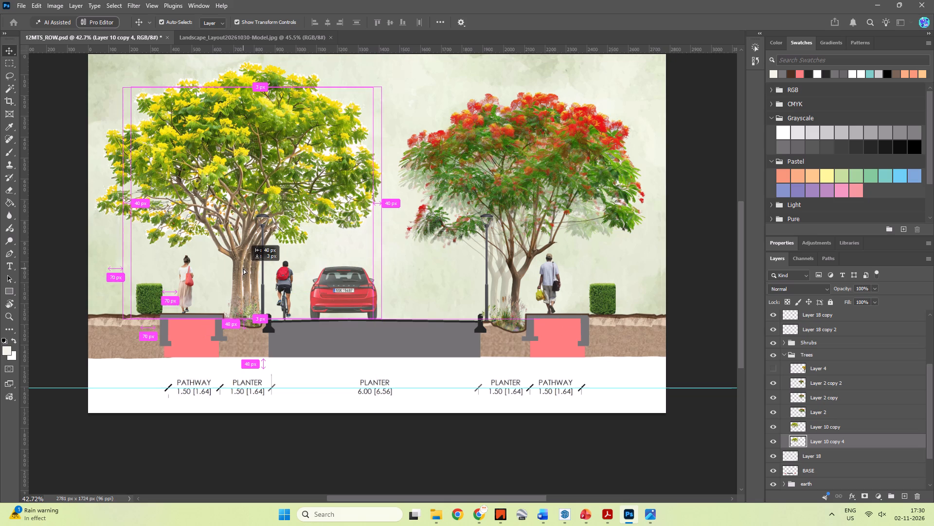
pyautogui.keyDown('alt'); pyautogui.moveTo(243, 268); pyautogui.dragTo(244, 268); pyautogui.keyUp('alt')
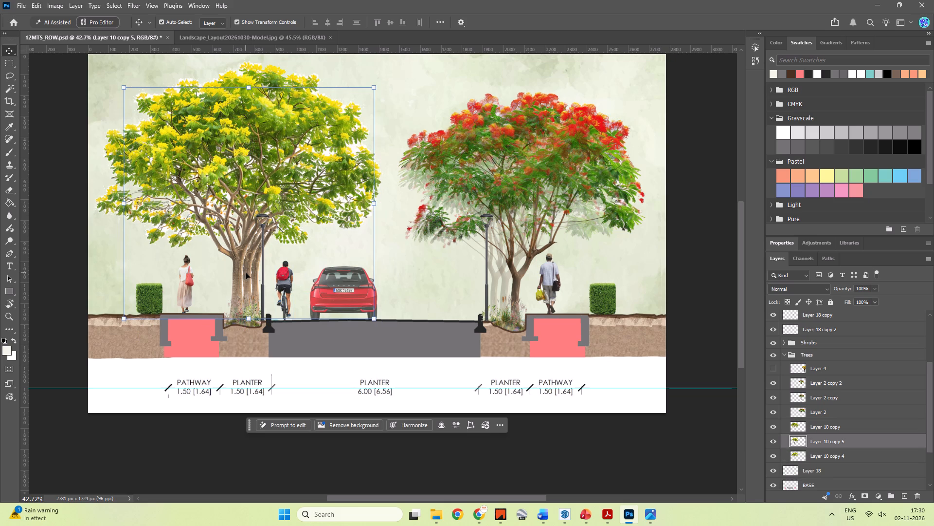
pyautogui.doubleClick(251, 272)
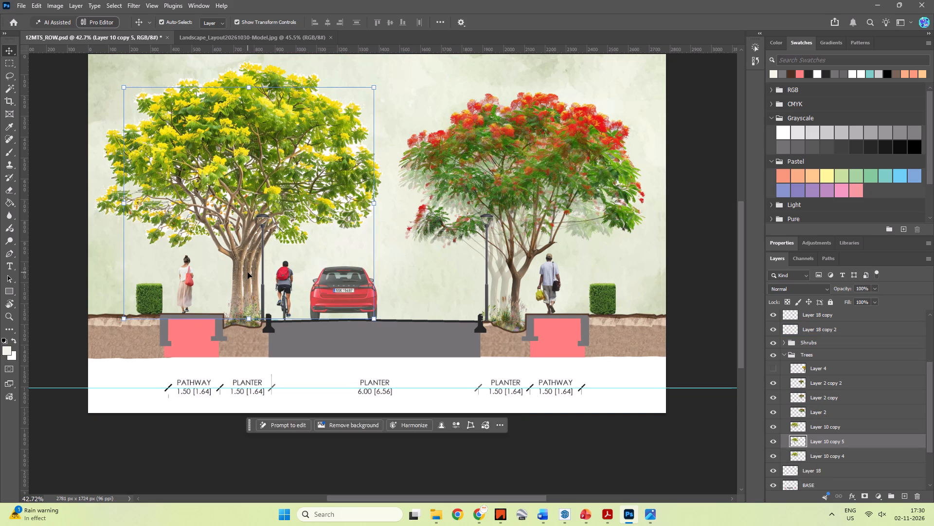
pyautogui.click(248, 272)
pyautogui.click(248, 272)
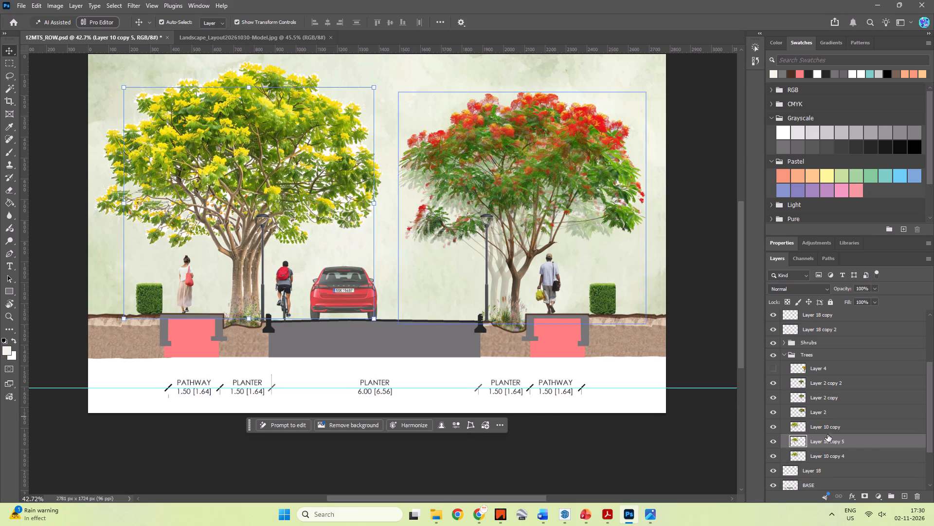
# Set the opacity of the middle yellow tree duplicate, Layer 10 copy 5, to 60%.
pyautogui.click(844, 455)
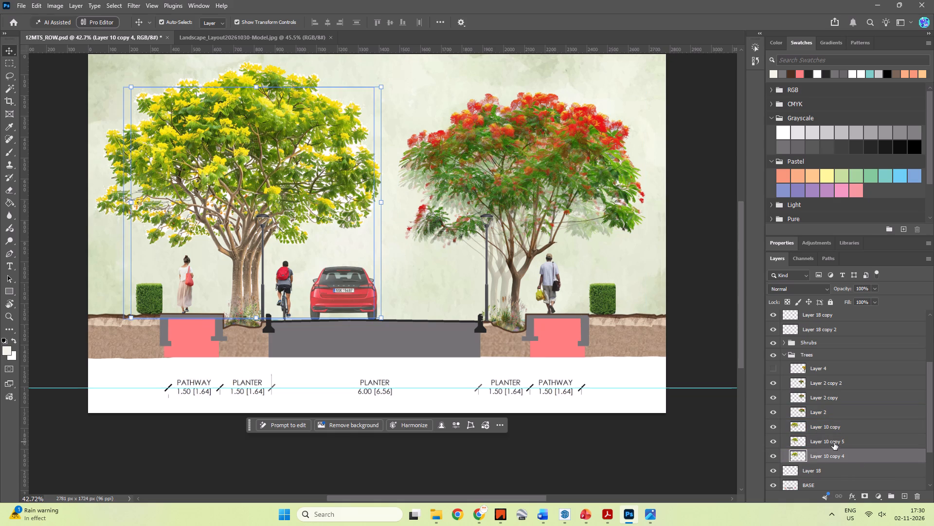
pyautogui.click(835, 440)
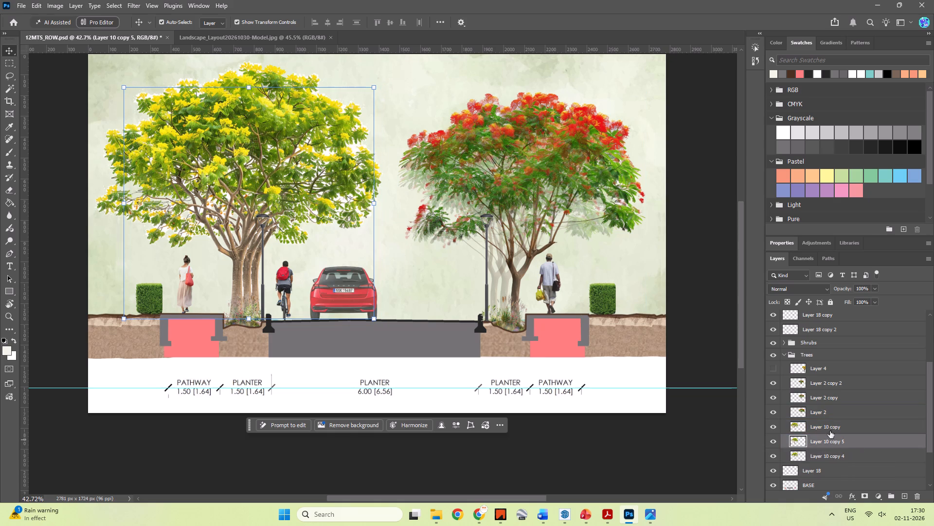
pyautogui.click(873, 290)
pyautogui.moveTo(874, 299); pyautogui.dragTo(865, 300)
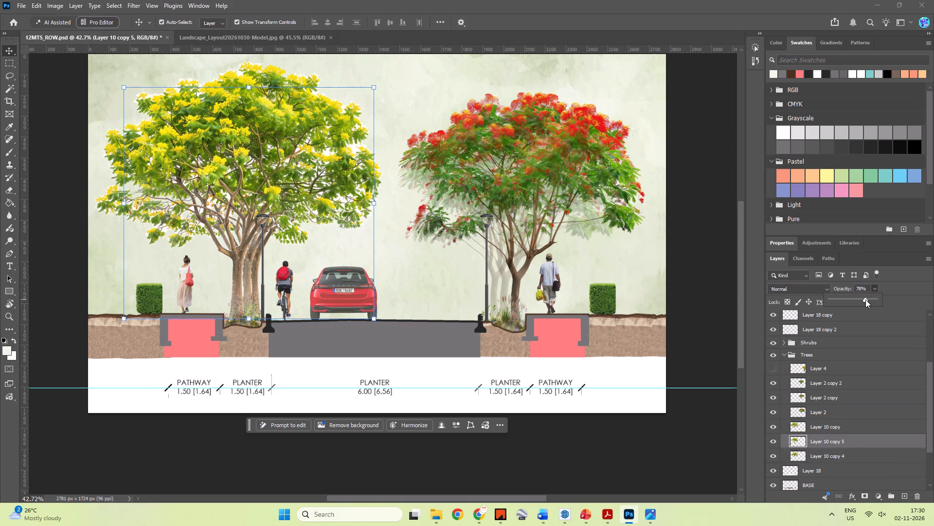
pyautogui.moveTo(865, 300); pyautogui.dragTo(862, 300)
pyautogui.moveTo(865, 290); pyautogui.dragTo(845, 289)
pyautogui.write('60')
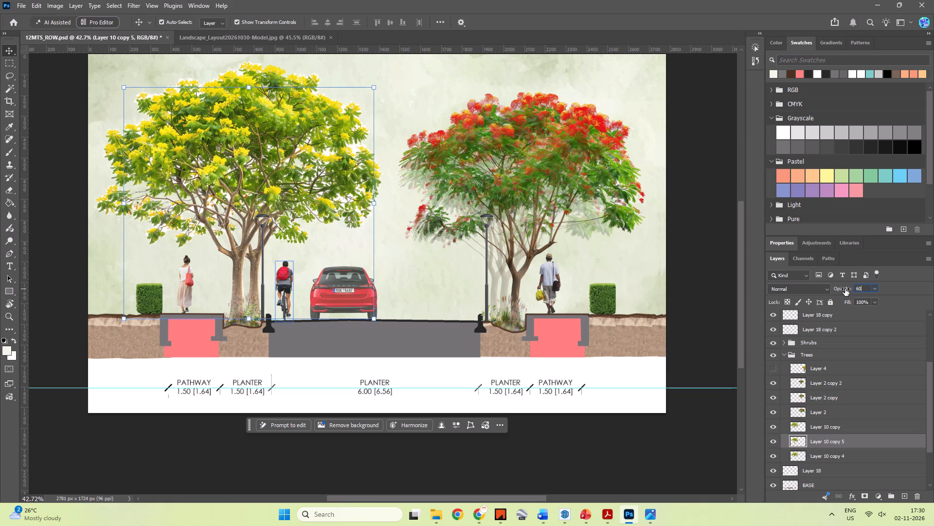
pyautogui.press('Return')
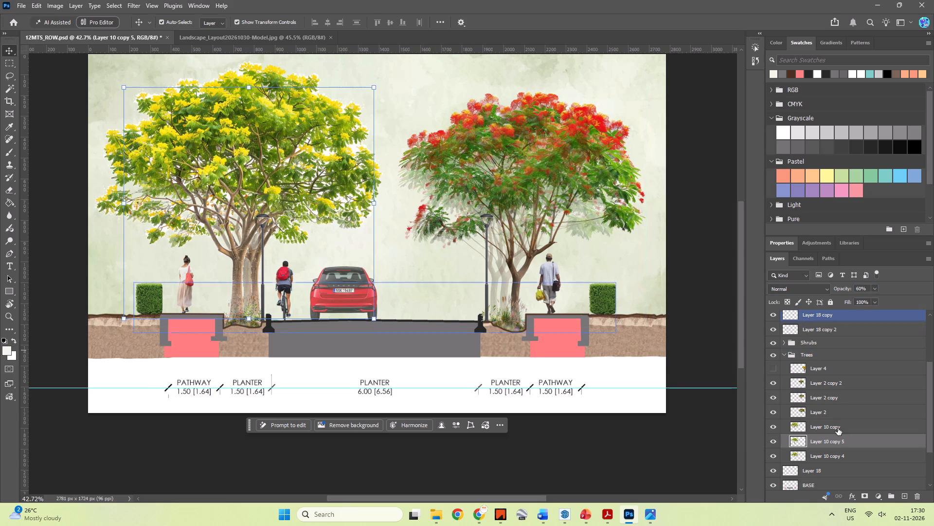
# Set the opacity of the rearmost yellow tree duplicate, Layer 10 copy 4, to 50%.
pyautogui.click(840, 452)
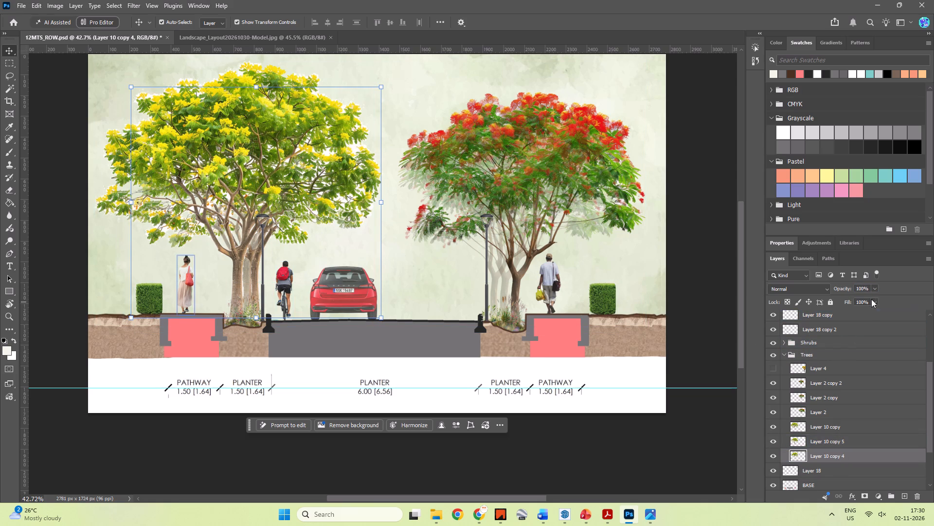
pyautogui.click(874, 284)
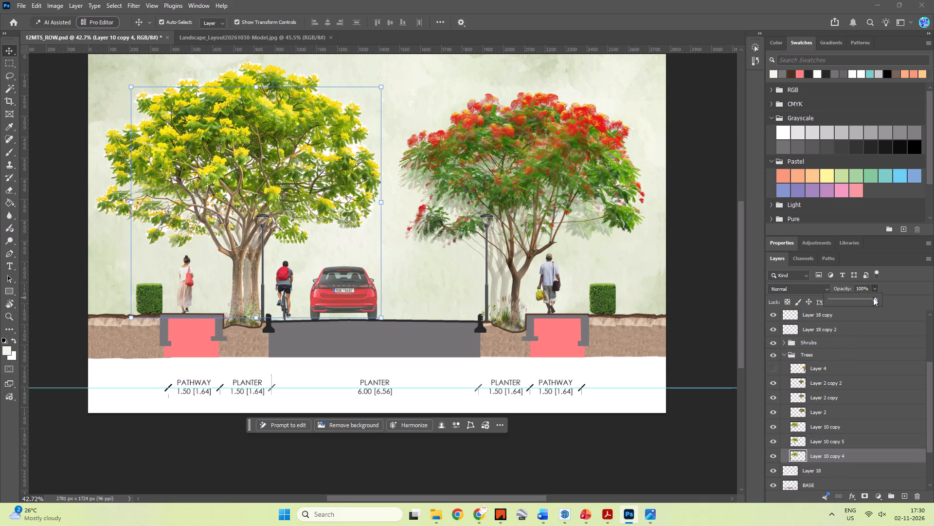
pyautogui.moveTo(868, 289); pyautogui.dragTo(834, 289)
pyautogui.write('50')
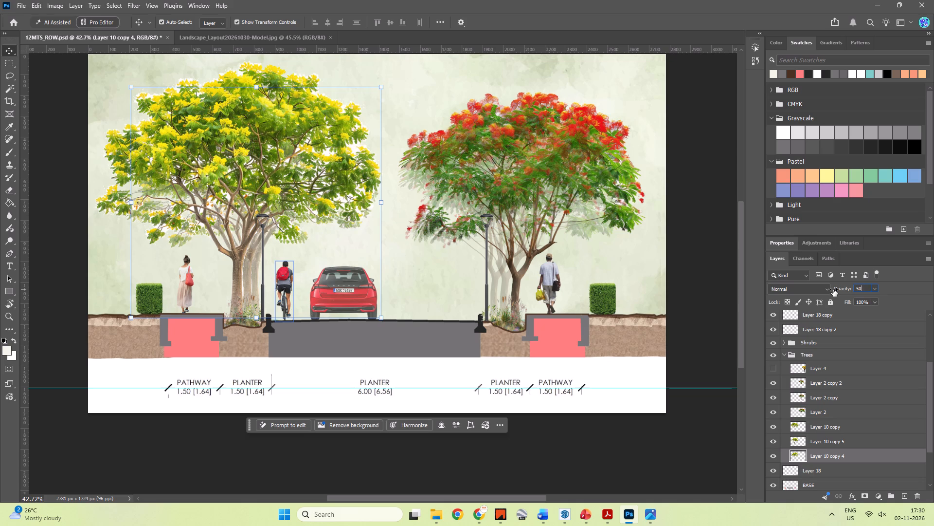
pyautogui.click(713, 292)
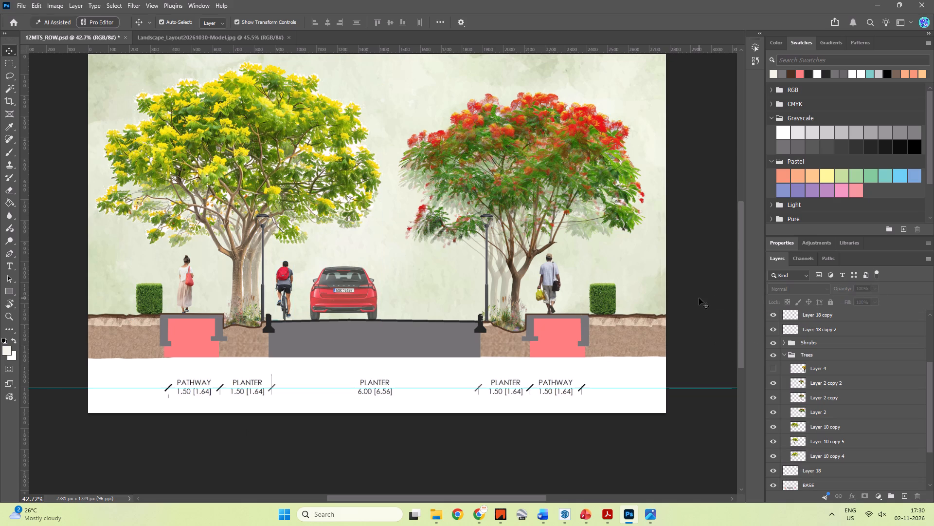
# Nudge the rearmost yellow tree duplicate, Layer 10 copy 4, down below the road edge and slightly toward the carriageway.
pyautogui.click(259, 266)
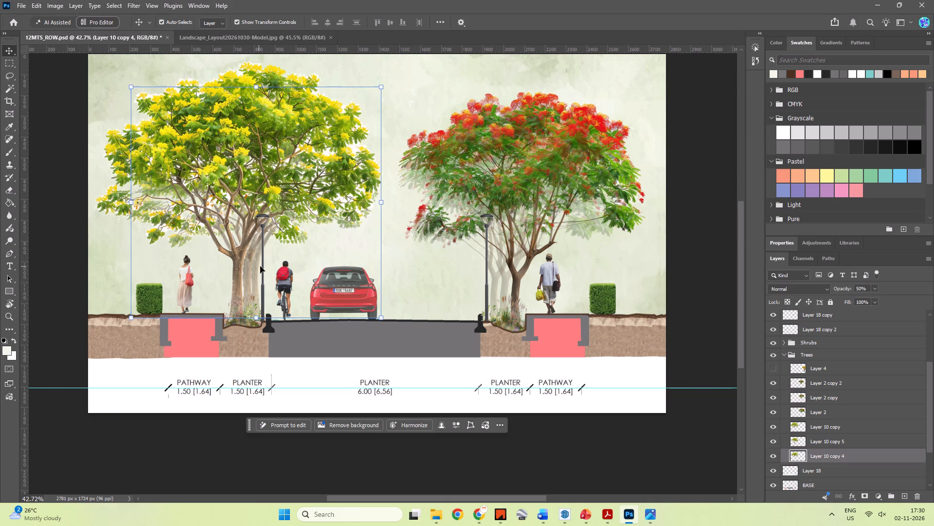
pyautogui.press('Down')
pyautogui.press('Down')
pyautogui.press('Down')
pyautogui.press('Down')
pyautogui.press('Down')
pyautogui.press('Down')
pyautogui.press('Down')
pyautogui.press('Down')
pyautogui.press('Down')
pyautogui.press('Down')
pyautogui.press('Down')
pyautogui.press('Down')
pyautogui.press('Down')
pyautogui.press('Down')
pyautogui.press('Down')
pyautogui.press('Down')
pyautogui.press('Down')
pyautogui.press('Down')
pyautogui.press('Down')
pyautogui.press('Down')
pyautogui.press('Down')
pyautogui.press('Down')
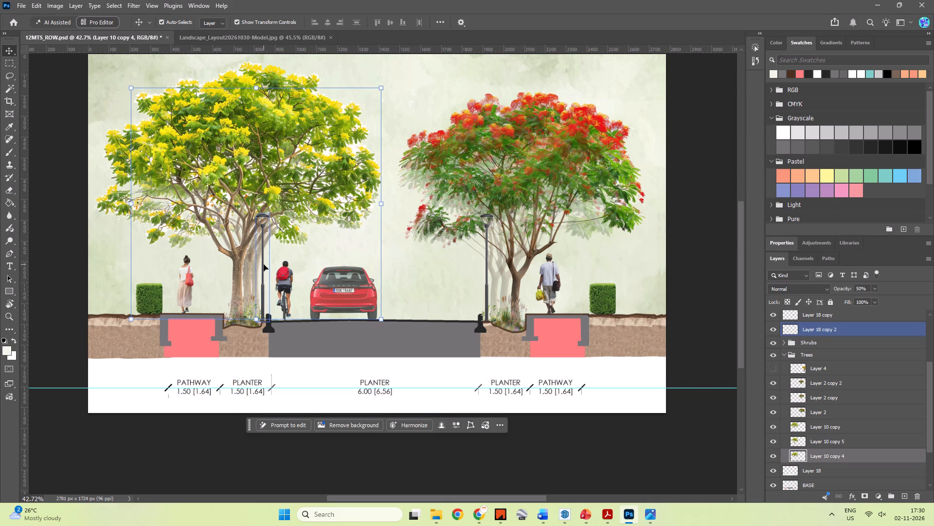
pyautogui.press('Down')
pyautogui.press('Down')
pyautogui.press('Down')
pyautogui.press('Down')
pyautogui.press('Down')
pyautogui.press('Down')
pyautogui.press('Down')
pyautogui.press('Down')
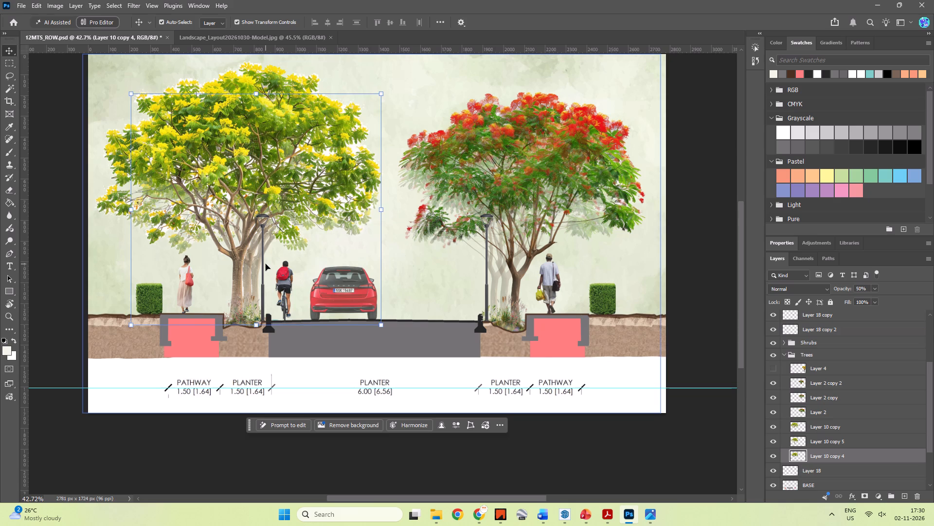
pyautogui.press('Down')
pyautogui.press('Down')
pyautogui.press('Down')
pyautogui.press('Down')
pyautogui.press('Down')
pyautogui.press('Down')
pyautogui.press('Down')
pyautogui.press('Down')
pyautogui.press('Down')
pyautogui.press('Right')
pyautogui.press('Right')
pyautogui.press('Right')
pyautogui.press('Right')
pyautogui.press('Right')
pyautogui.press('Right')
pyautogui.press('Right')
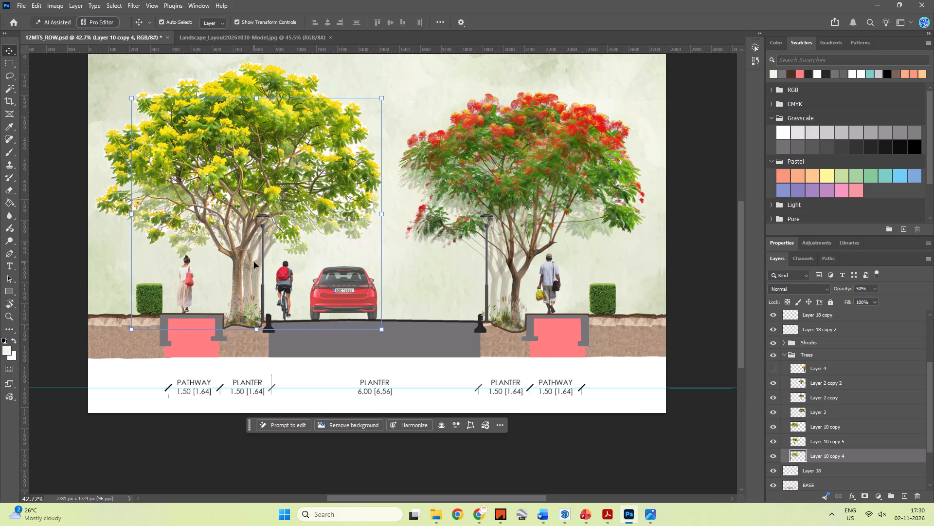
pyautogui.press('Right')
pyautogui.press('Right')
pyautogui.press('Right')
pyautogui.press('Right')
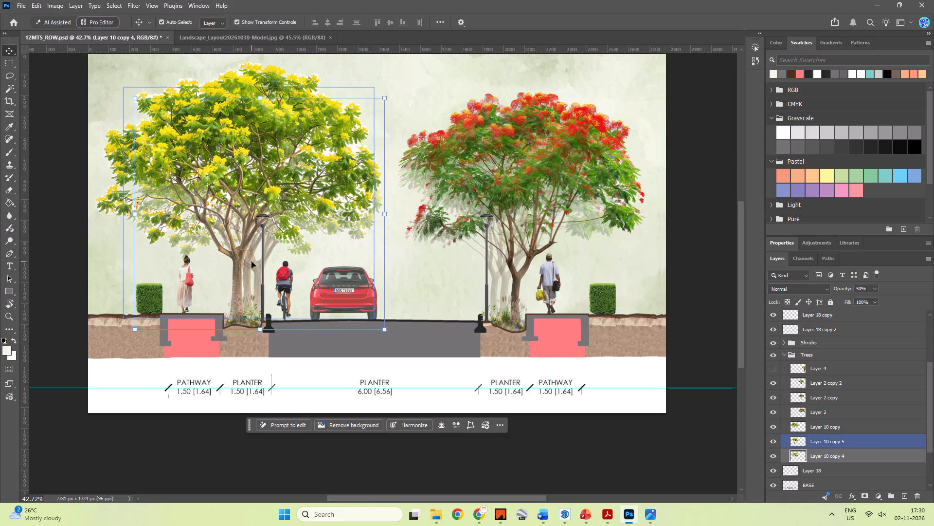
# Nudge the middle yellow tree duplicate, Layer 10 copy 5, slightly down and toward the carriageway.
pyautogui.click(247, 257)
pyautogui.press('Down')
pyautogui.press('Down')
pyautogui.press('Down')
pyautogui.press('Down')
pyautogui.press('Down')
pyautogui.press('Down')
pyautogui.press('Down')
pyautogui.press('Down')
pyautogui.press('Down')
pyautogui.press('Down')
pyautogui.press('Down')
pyautogui.press('Down')
pyautogui.press('Down')
pyautogui.press('Down')
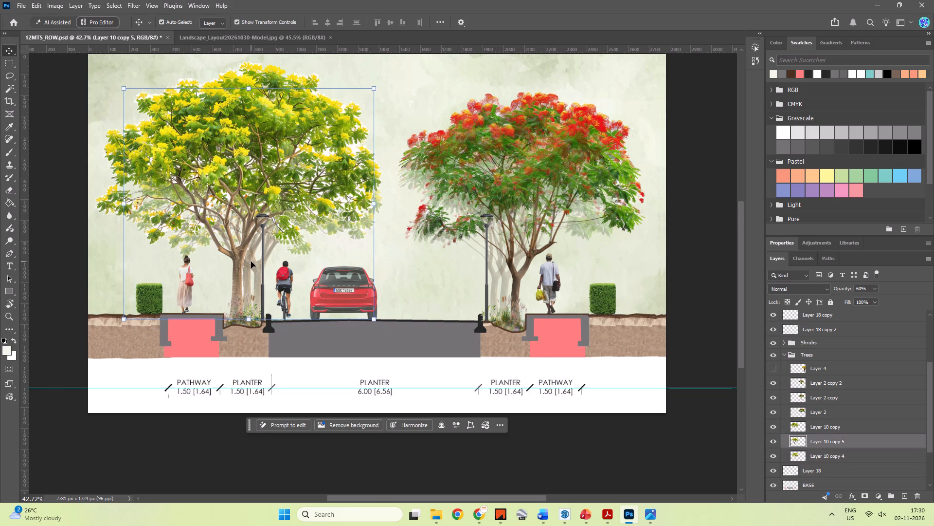
pyautogui.press('Right')
pyautogui.press('Right')
pyautogui.press('Right')
pyautogui.press('Right')
pyautogui.press('Right')
pyautogui.press('Right')
pyautogui.press('Right')
pyautogui.press('Right')
pyautogui.press('Right')
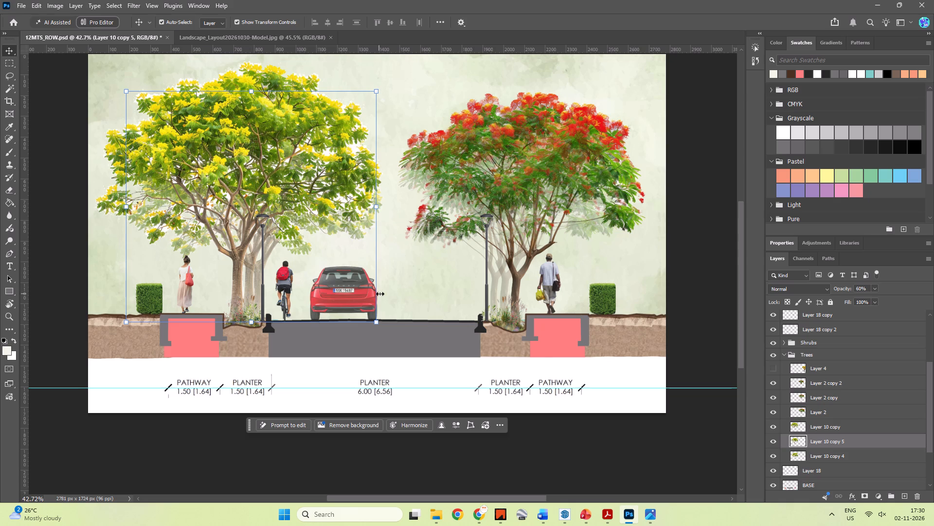
pyautogui.press('Right')
pyautogui.click(687, 240)
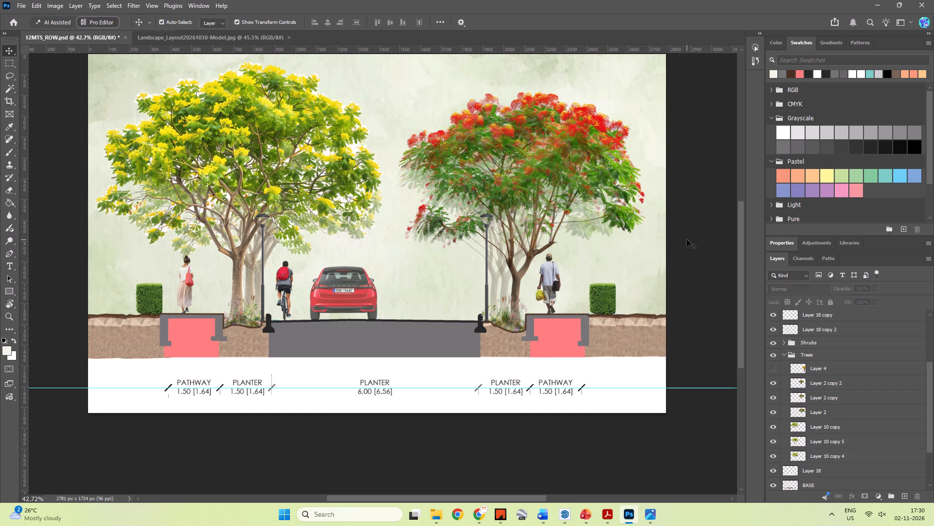
# Lower the smallest faded red tree, Layer 2 copy 2, so its base meets the road surface line.
pyautogui.moveTo(500, 289); pyautogui.dragTo(502, 278)
pyautogui.click(495, 279)
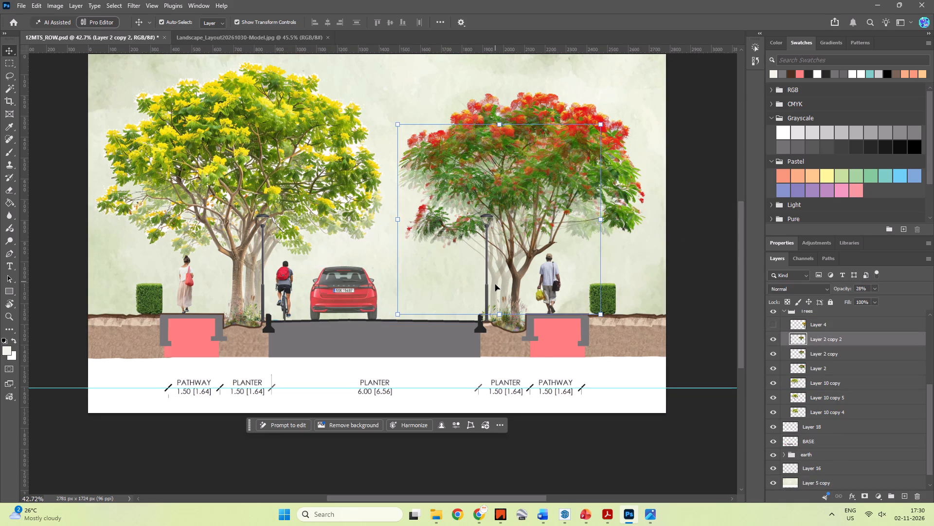
pyautogui.press('Down')
pyautogui.press('Down')
pyautogui.press('Down')
pyautogui.press('Down')
pyautogui.press('Down')
pyautogui.press('Down')
pyautogui.press('Down')
pyautogui.press('Down')
pyautogui.press('Down')
pyautogui.press('Down')
pyautogui.press('Down')
pyautogui.press('Down')
pyautogui.press('Down')
pyautogui.press('Down')
pyautogui.press('Down')
pyautogui.press('Down')
pyautogui.press('Down')
pyautogui.press('Down')
pyautogui.press('Down')
pyautogui.press('Down')
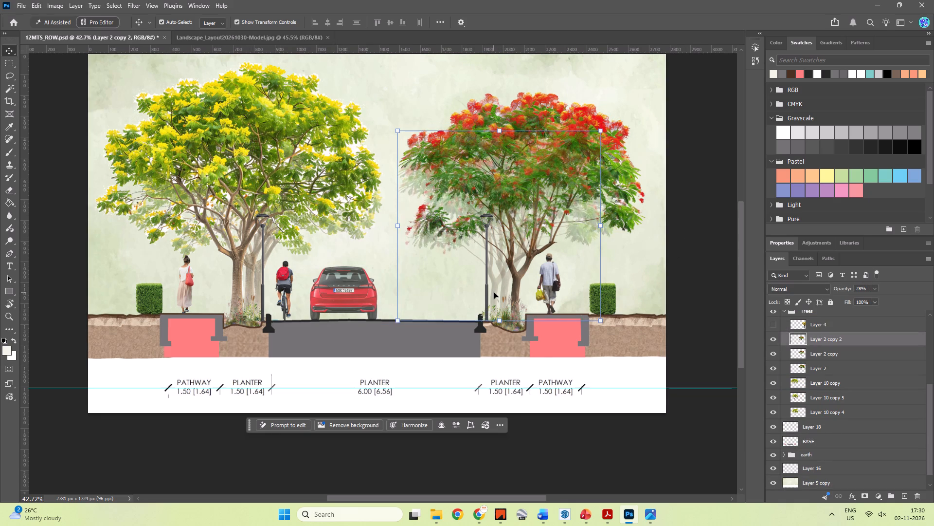
# Nudge the larger faded red tree, Layer 2 copy, down so its trunk base sits lower in the planter.
pyautogui.click(506, 289)
pyautogui.press('Down')
pyautogui.press('Down')
pyautogui.press('Down')
pyautogui.press('Down')
pyautogui.press('Down')
pyautogui.press('Down')
pyautogui.press('Down')
pyautogui.press('Down')
pyautogui.press('Down')
pyautogui.press('Down')
pyautogui.press('Down')
pyautogui.press('Down')
pyautogui.press('Down')
pyautogui.press('Down')
pyautogui.press('Down')
pyautogui.press('Down')
pyautogui.press('Down')
pyautogui.press('Down')
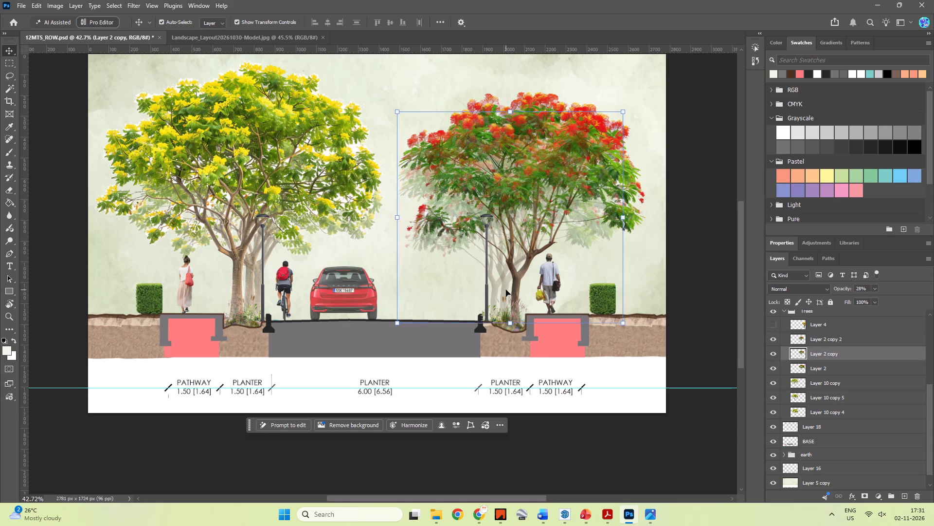
# Raise the smallest faded red tree, Layer 2 copy 2, slightly so its base sits just above the road surface line.
pyautogui.click(495, 280)
pyautogui.press('Up')
pyautogui.press('Up')
pyautogui.press('Up')
pyautogui.press('Up')
pyautogui.press('Up')
pyautogui.press('Up')
pyautogui.press('Up')
pyautogui.press('Up')
pyautogui.press('Up')
pyautogui.press('Up')
pyautogui.press('Up')
pyautogui.press('Up')
pyautogui.press('Up')
pyautogui.press('Up')
pyautogui.press('Up')
pyautogui.press('Up')
pyautogui.press('Up')
pyautogui.press('Up')
pyautogui.press('Up')
pyautogui.press('Up')
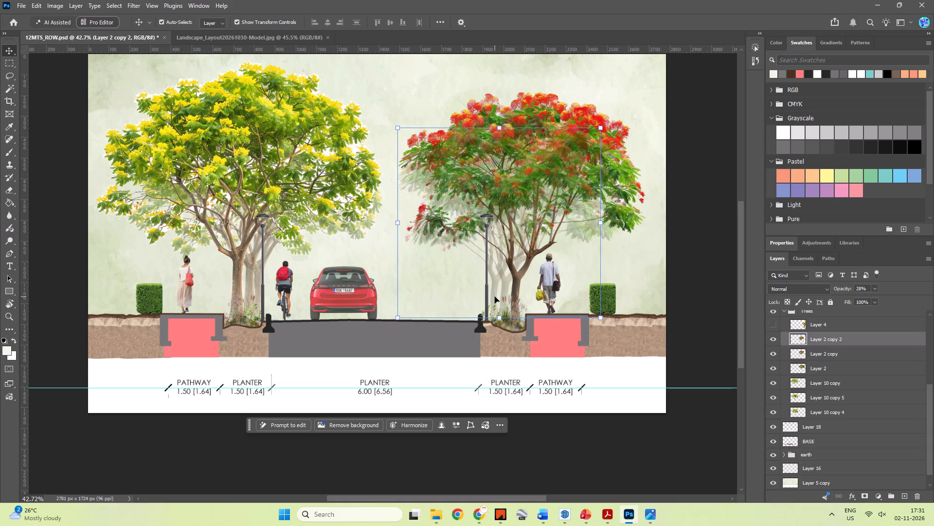
# Nudge the pale background texture layer, Layer 5 copy, slightly up.
pyautogui.click(507, 272)
pyautogui.press('Up')
pyautogui.press('Up')
pyautogui.press('Up')
pyautogui.press('Up')
pyautogui.press('Up')
pyautogui.press('Up')
pyautogui.press('Up')
pyautogui.press('Up')
pyautogui.press('Up')
pyautogui.press('Up')
pyautogui.press('Up')
pyautogui.press('Up')
pyautogui.press('Up')
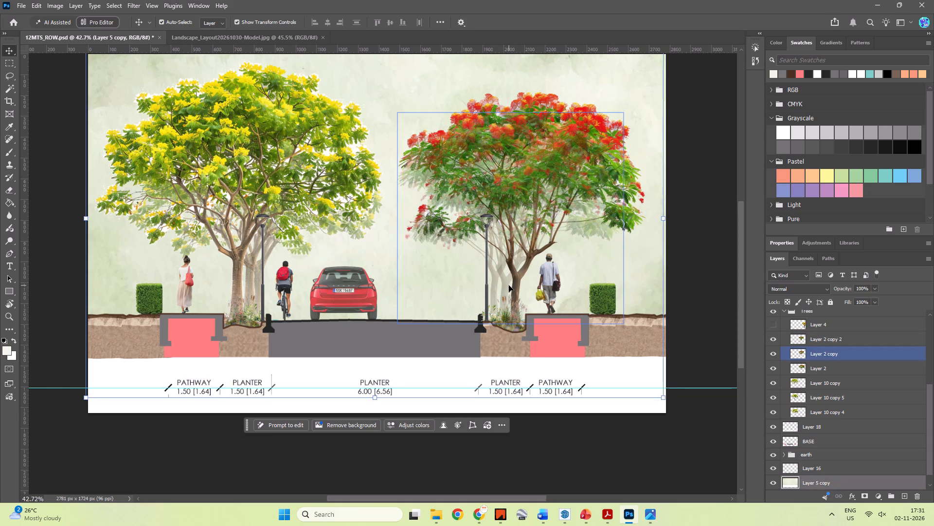
# Raise the larger faded red tree, Layer 2 copy, so its base clears the planter, and shift it slightly toward the carriageway.
pyautogui.click(509, 285)
pyautogui.press('Up')
pyautogui.press('Up')
pyautogui.press('Up')
pyautogui.press('Up')
pyautogui.press('Up')
pyautogui.press('Up')
pyautogui.press('Up')
pyautogui.press('Up')
pyautogui.press('Up')
pyautogui.press('Up')
pyautogui.press('Up')
pyautogui.press('Up')
pyautogui.press('Up')
pyautogui.press('Up')
pyautogui.press('Up')
pyautogui.press('Up')
pyautogui.press('Up')
pyautogui.press('Up')
pyautogui.press('Up')
pyautogui.press('Up')
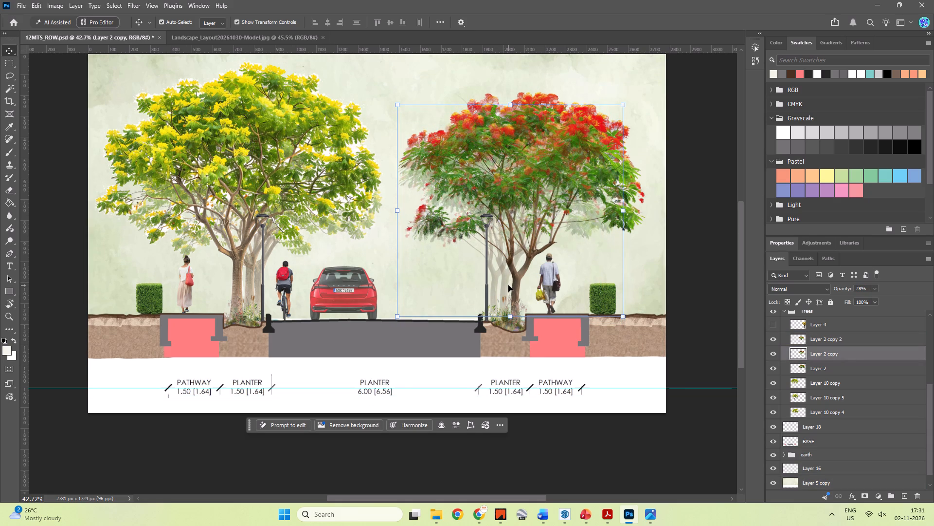
pyautogui.press('Left')
pyautogui.press('Left')
pyautogui.press('Left')
# Lower the smallest faded red tree, Layer 2 copy 2, to the road surface line and nudge it slightly toward the carriageway.
pyautogui.click(494, 298)
pyautogui.press('Down')
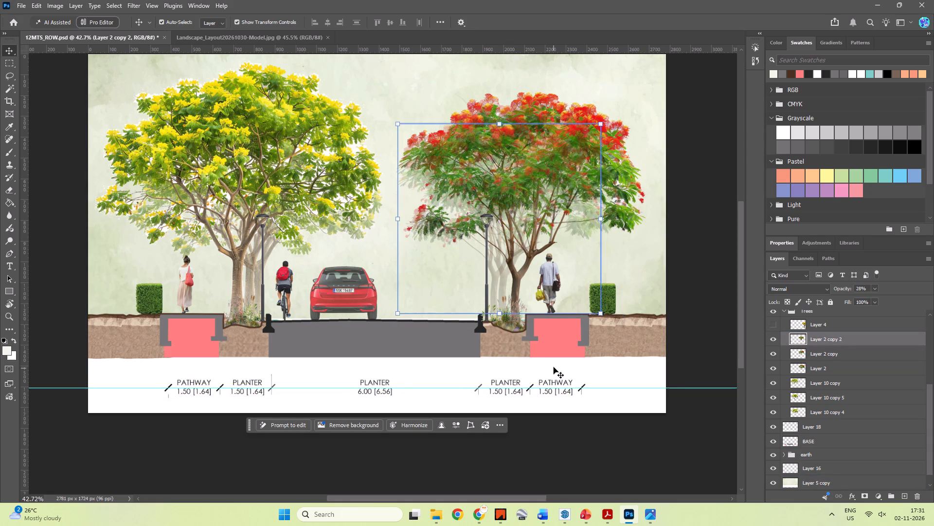
pyautogui.press('Down')
pyautogui.press('Down')
pyautogui.press('Down')
pyautogui.press('Down')
pyautogui.press('Down')
pyautogui.press('Down')
pyautogui.press('Down')
pyautogui.press('Down')
pyautogui.press('Down')
pyautogui.press('Down')
pyautogui.press('Down')
pyautogui.press('Down')
pyautogui.press('Down')
pyautogui.press('Down')
pyautogui.press('Down')
pyautogui.press('Down')
pyautogui.press('Down')
pyautogui.press('Left')
pyautogui.press('Left')
pyautogui.press('Left')
pyautogui.press('Left')
pyautogui.press('Left')
pyautogui.press('Left')
pyautogui.press('Left')
pyautogui.press('Left')
pyautogui.press('Left')
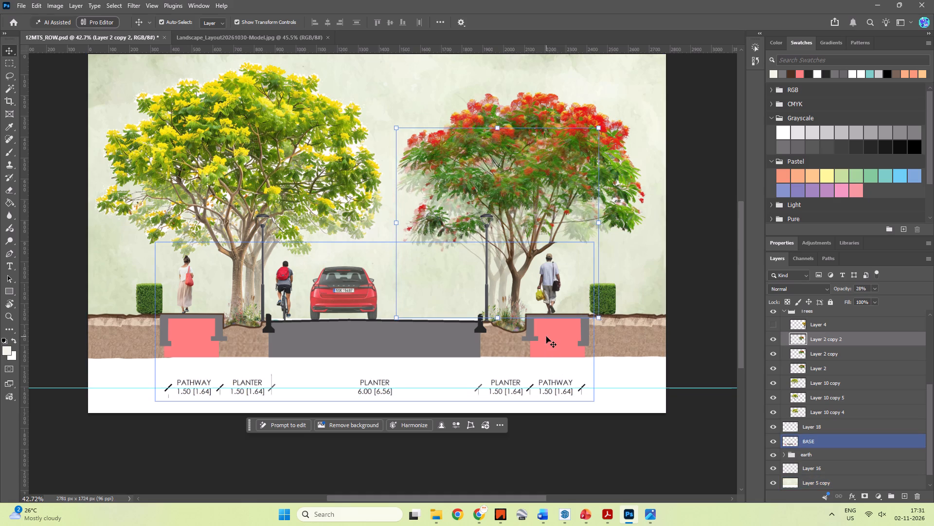
pyautogui.click(683, 267)
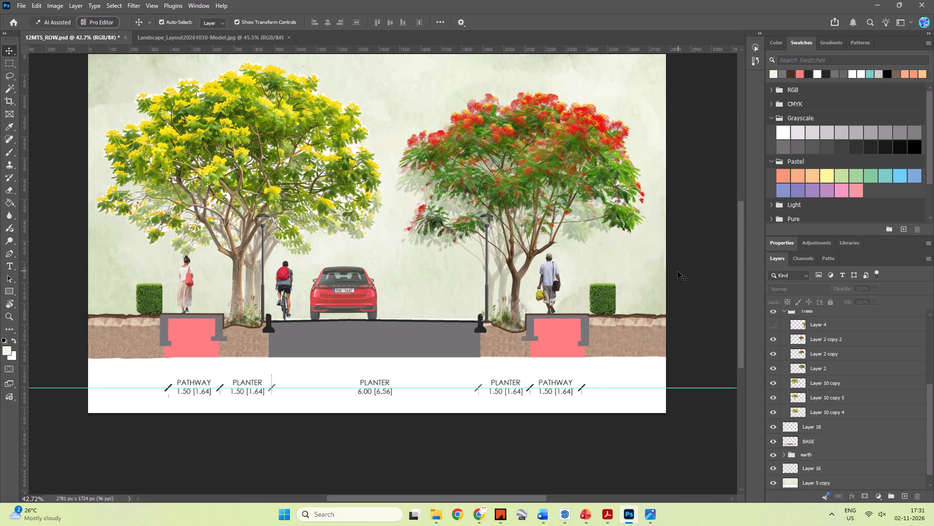
# Save the 12MTS_ROW.psd document.
pyautogui.hotkey('ctrl', 's')
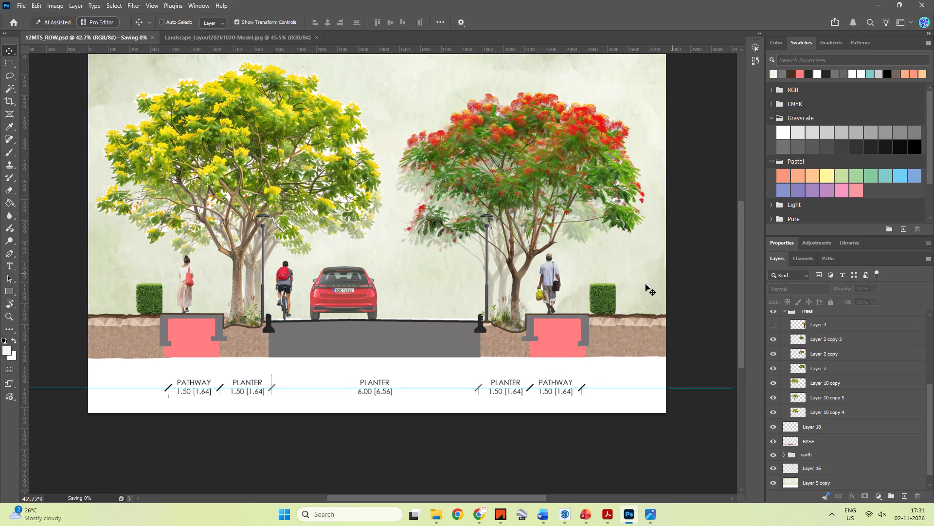
pyautogui.click(22, 7)
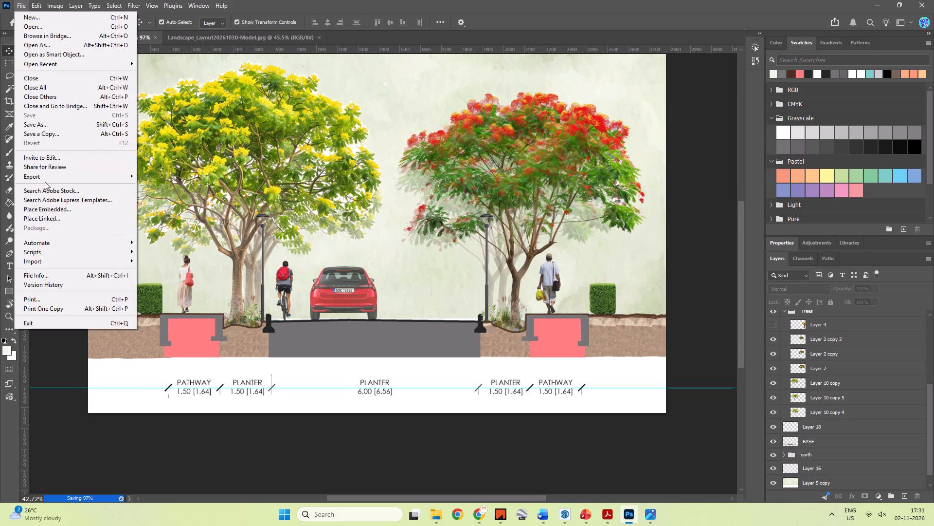
pyautogui.click(45, 178)
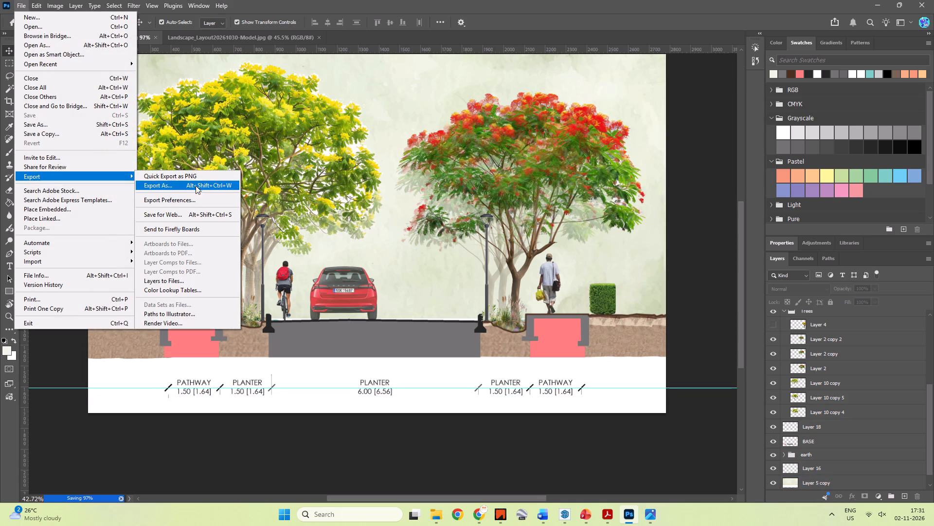
pyautogui.click(196, 183)
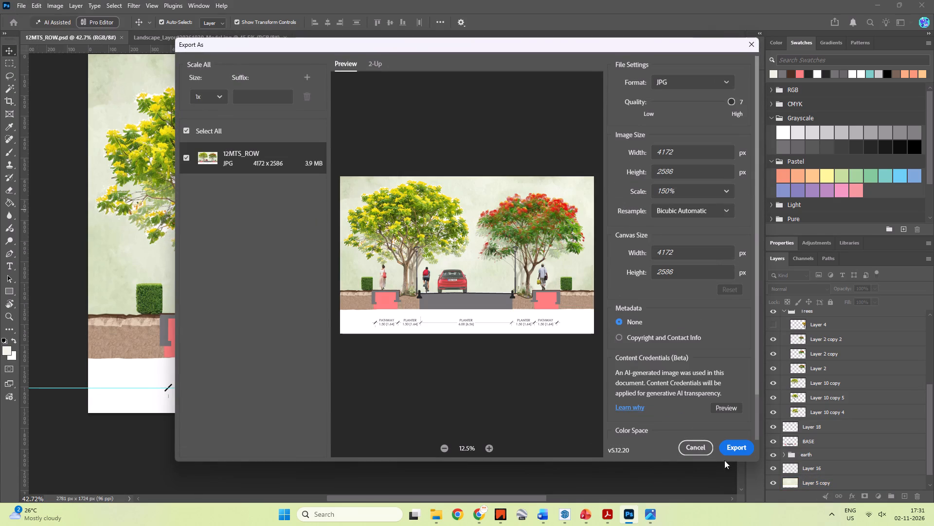
pyautogui.click(725, 452)
pyautogui.click(317, 129)
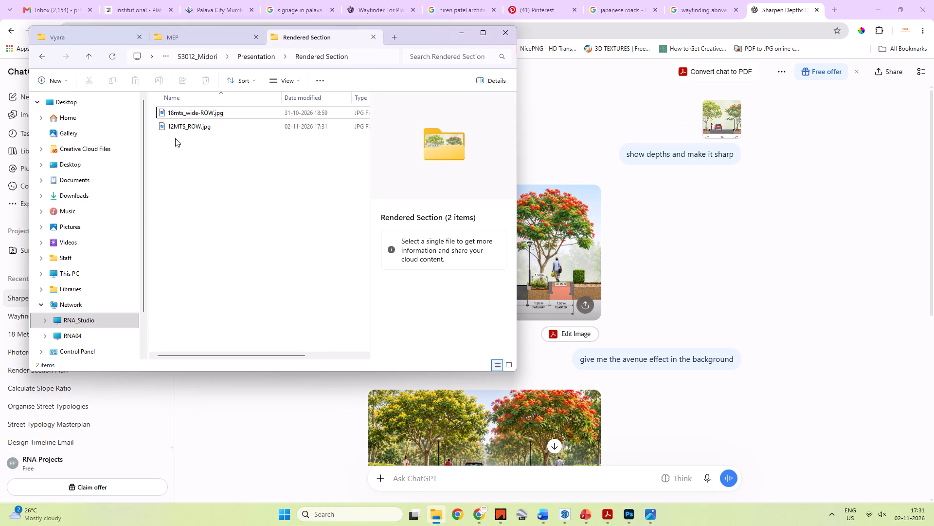
pyautogui.click(300, 153)
pyautogui.click(235, 128)
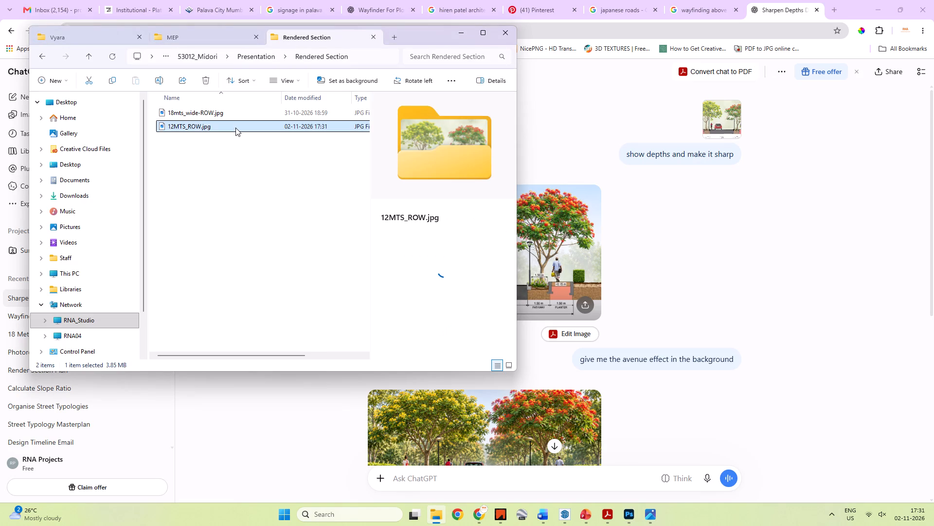
pyautogui.hotkey('ctrl', 'c')
# Switch to Roads.pptx in PowerPoint and replace the picture on the 12.0 MTS RIGHT OF WAY slide with the copied 12MTS_ROW.jpg.
pyautogui.hotkey('alt', 'Tab')
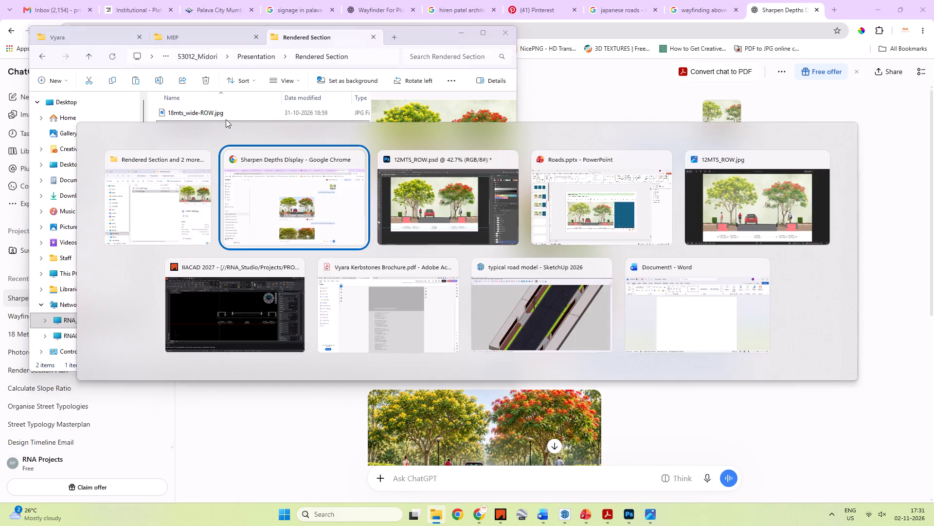
pyautogui.hotkey('alt', 'Tab')
pyautogui.hotkey('alt', 'Tab')
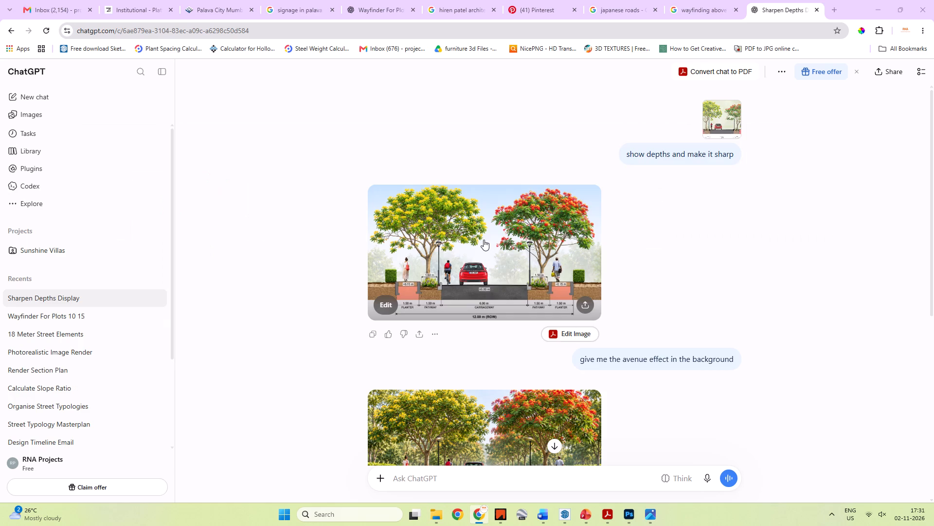
pyautogui.hotkey('alt', 'Tab')
pyautogui.hotkey('alt', 'Tab')
pyautogui.hotkey('alt', 'Tab')
pyautogui.hotkey('alt', 'Tab')
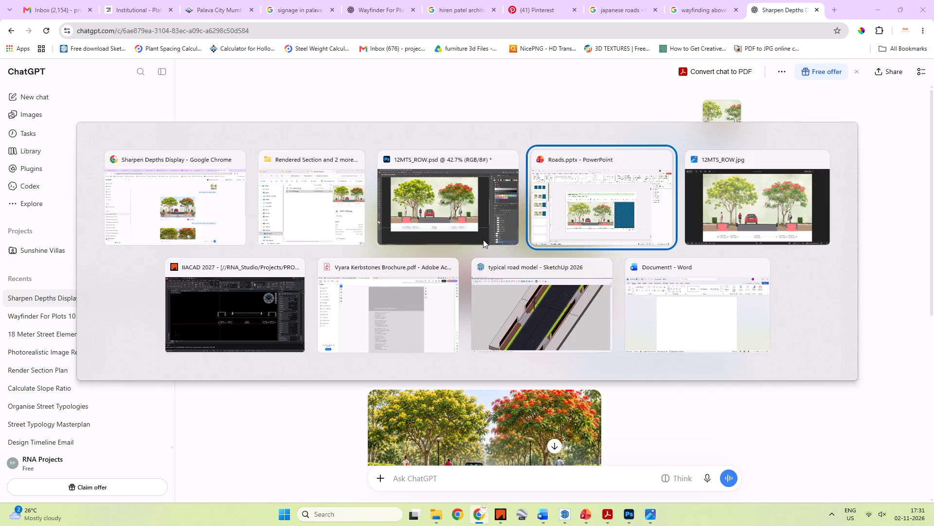
pyautogui.click(463, 274)
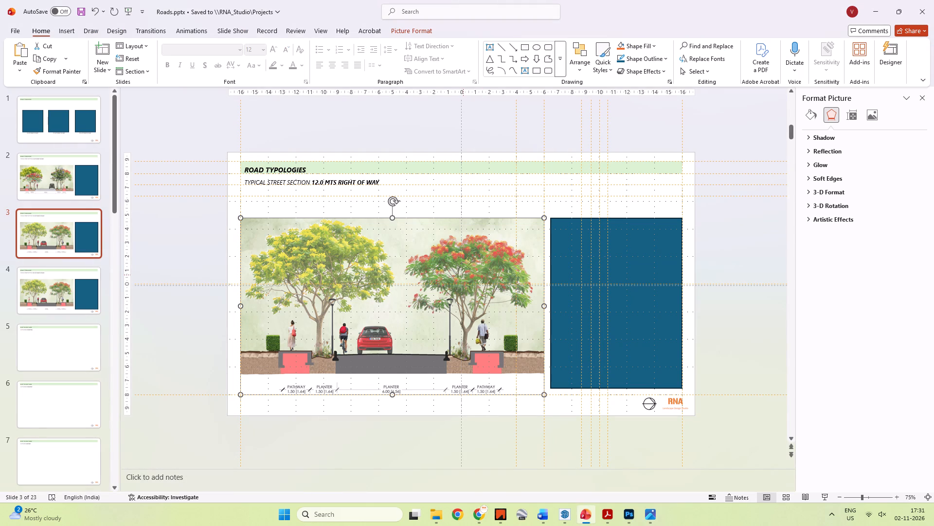
pyautogui.press('Delete')
pyautogui.hotkey('ctrl', 'v')
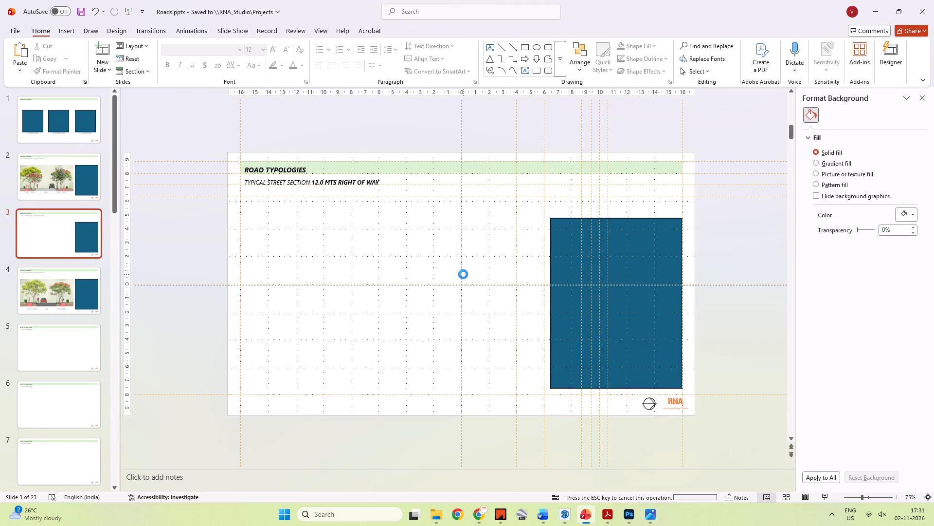
# Scale the pasted section picture to about 22.03 by 13.65 cm and position it between the slide's left margin and the blue rectangle.
pyautogui.moveTo(444, 284); pyautogui.dragTo(432, 341)
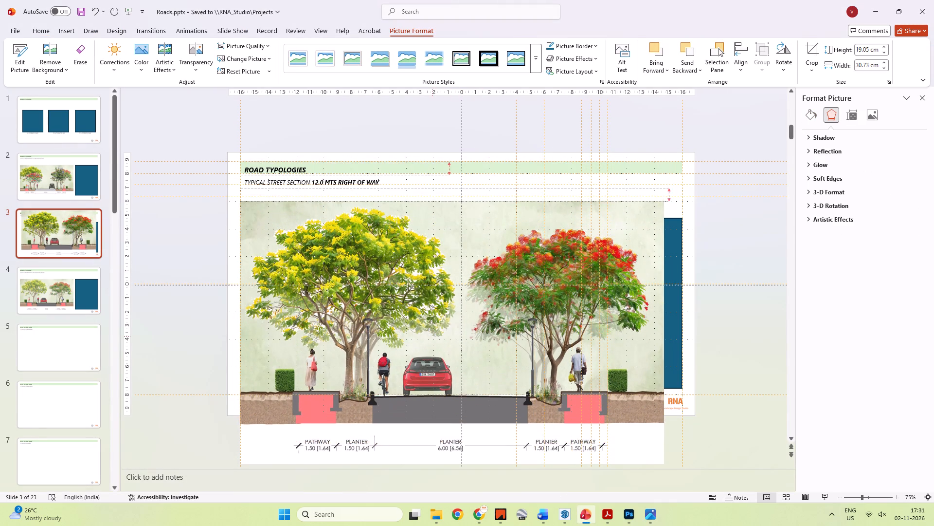
pyautogui.moveTo(432, 341); pyautogui.dragTo(432, 350)
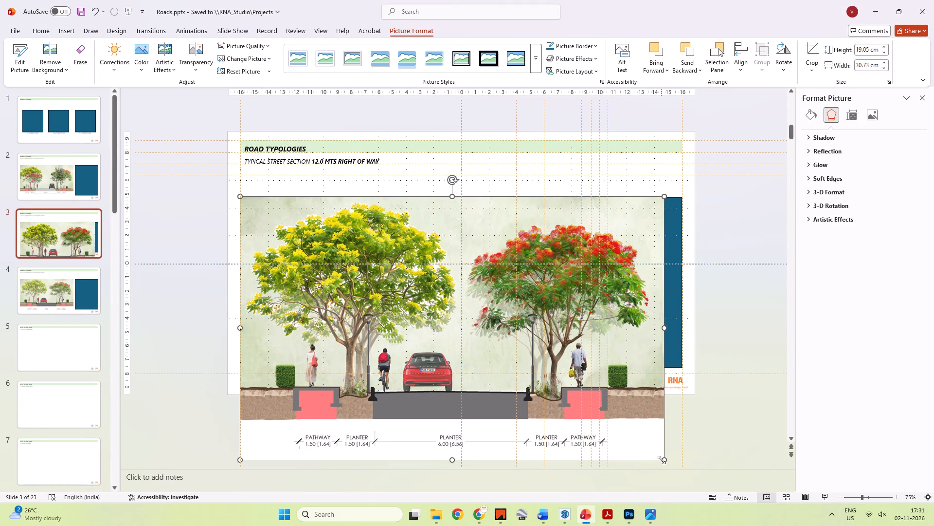
pyautogui.keyDown('shift'); pyautogui.moveTo(662, 460); pyautogui.dragTo(542, 353); pyautogui.keyUp('shift')
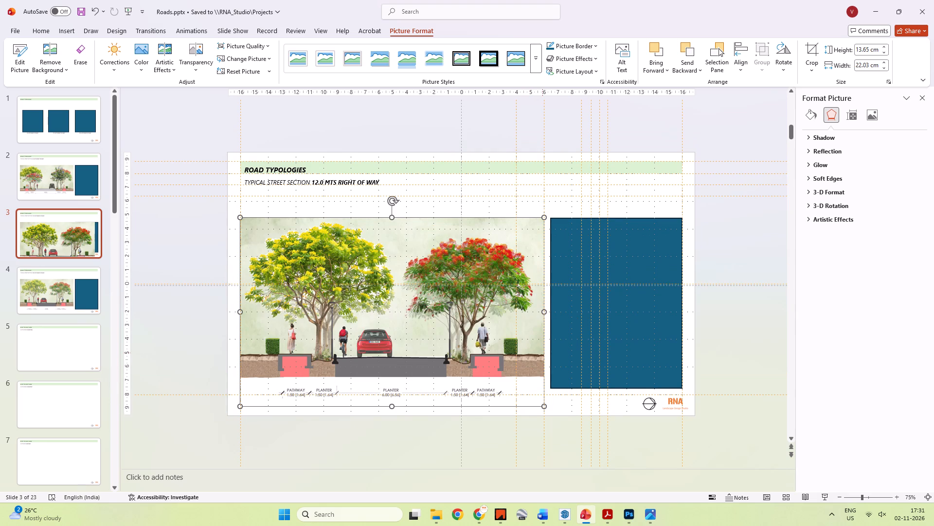
pyautogui.moveTo(526, 363); pyautogui.dragTo(528, 357)
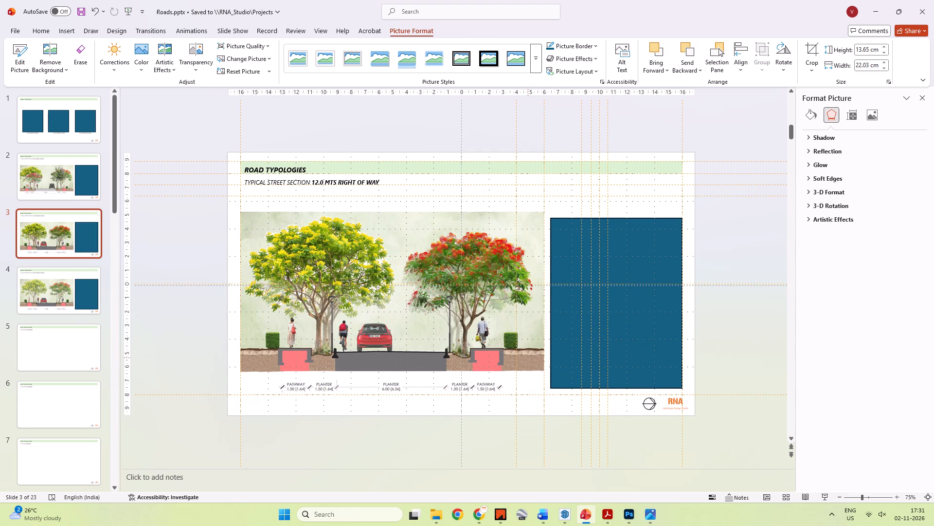
pyautogui.moveTo(528, 357); pyautogui.dragTo(528, 359)
# Crop the section picture's bottom edge to the lower guide and its top edge level with the top of the blue rectangle.
pyautogui.rightClick(516, 360)
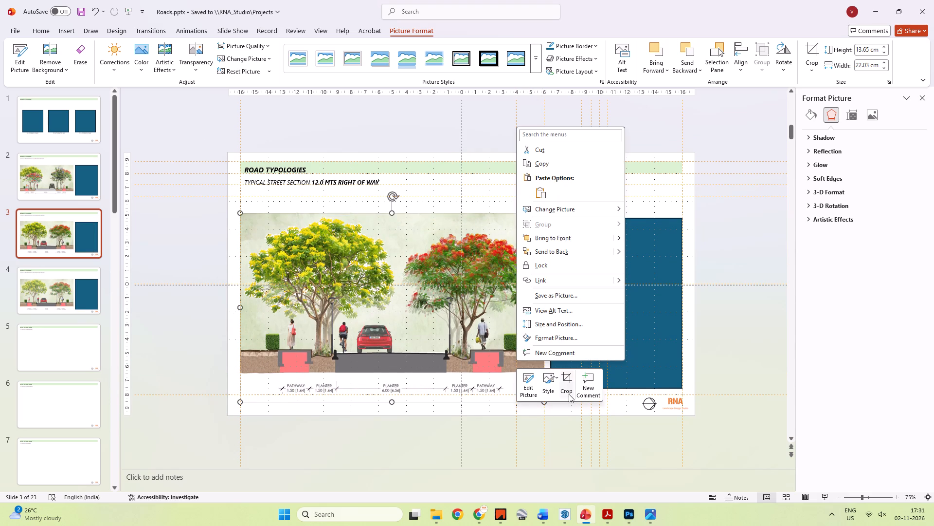
pyautogui.click(565, 385)
pyautogui.moveTo(395, 401); pyautogui.dragTo(394, 394)
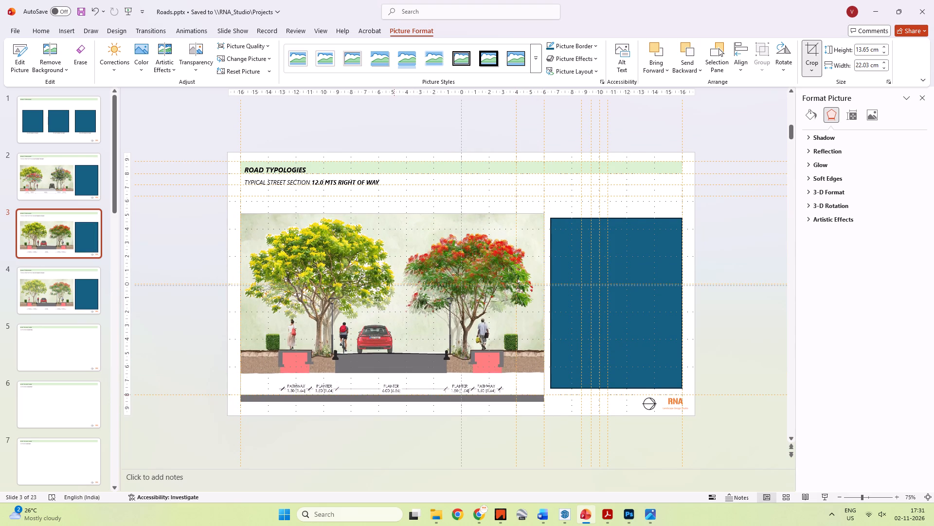
pyautogui.moveTo(394, 394); pyautogui.dragTo(394, 394)
pyautogui.moveTo(388, 213); pyautogui.dragTo(391, 218)
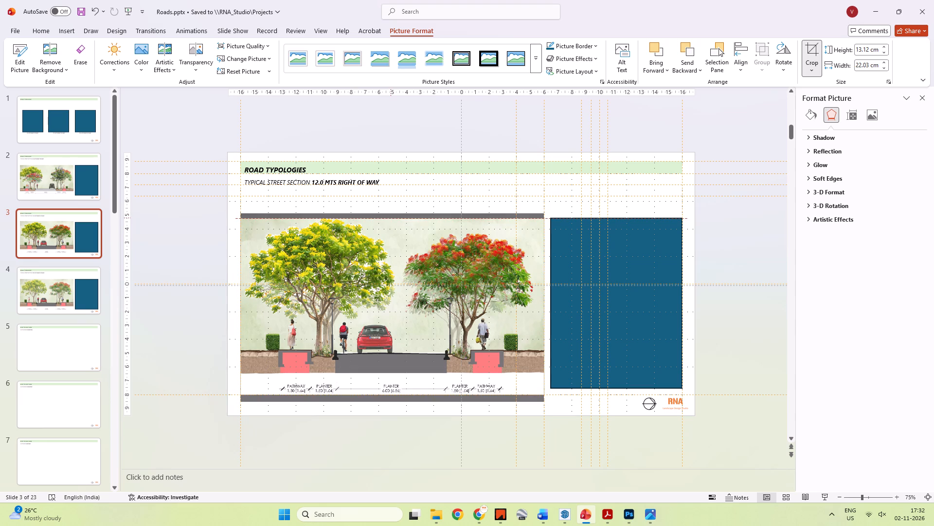
pyautogui.click(195, 238)
# Save the Roads.pptx presentation.
pyautogui.hotkey('ctrl', 's')
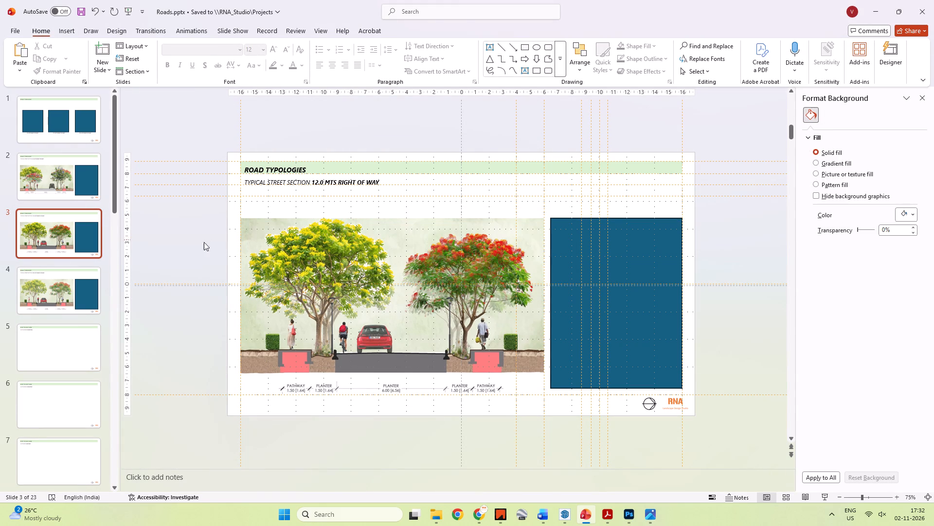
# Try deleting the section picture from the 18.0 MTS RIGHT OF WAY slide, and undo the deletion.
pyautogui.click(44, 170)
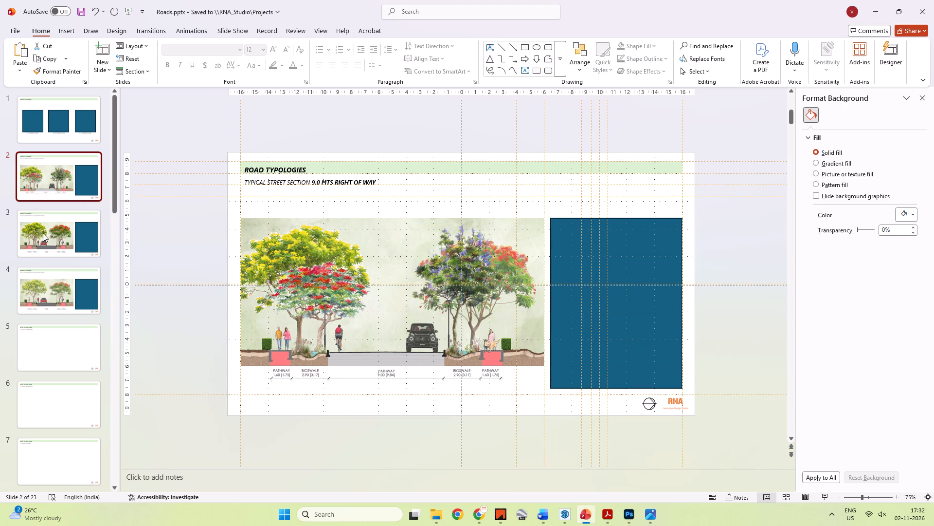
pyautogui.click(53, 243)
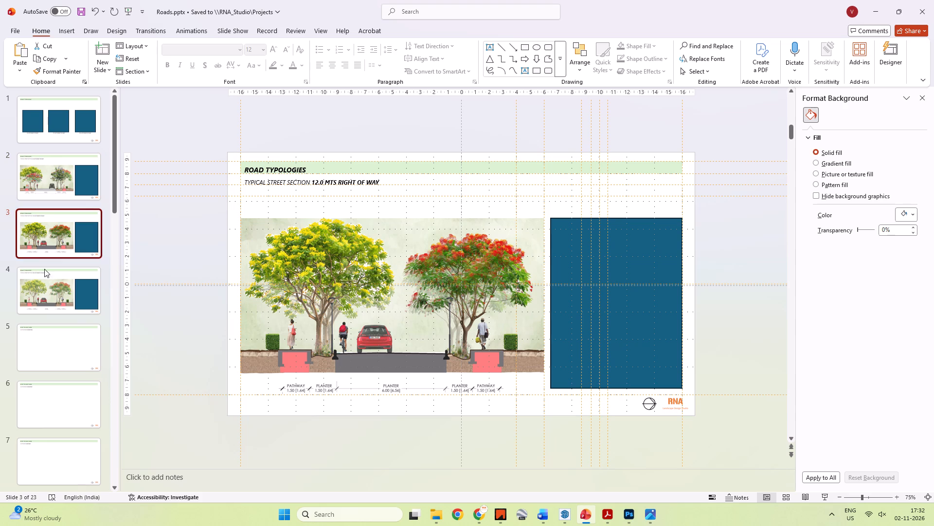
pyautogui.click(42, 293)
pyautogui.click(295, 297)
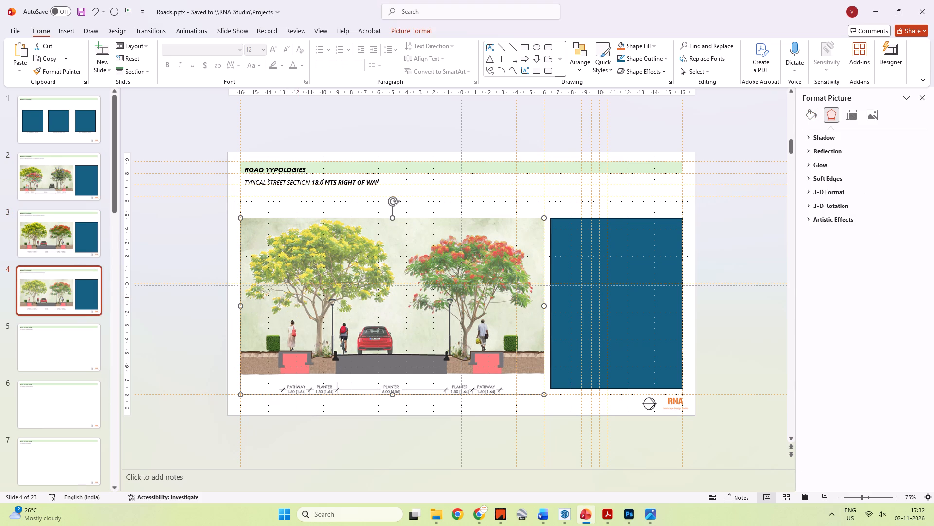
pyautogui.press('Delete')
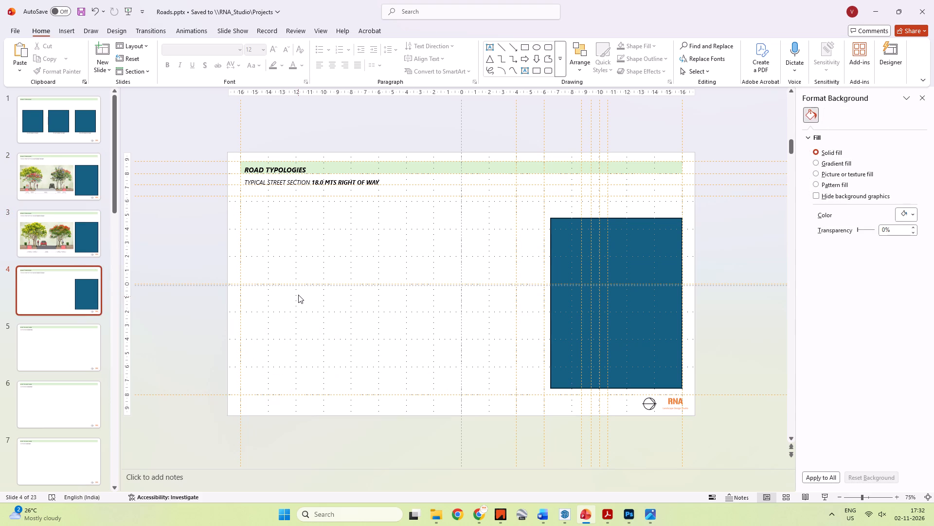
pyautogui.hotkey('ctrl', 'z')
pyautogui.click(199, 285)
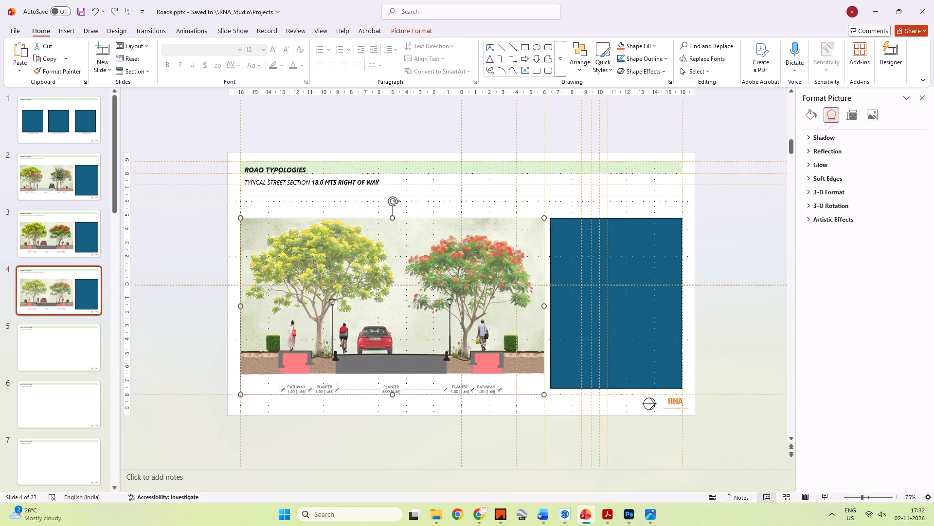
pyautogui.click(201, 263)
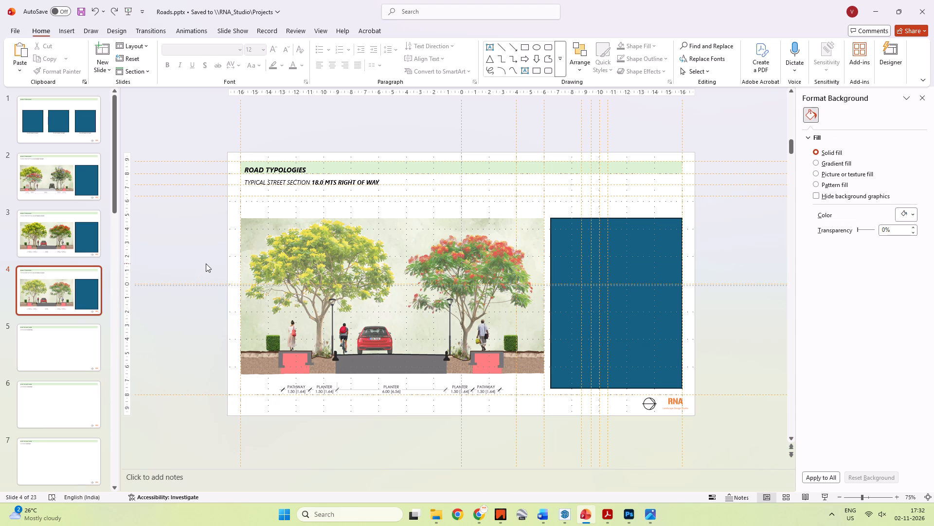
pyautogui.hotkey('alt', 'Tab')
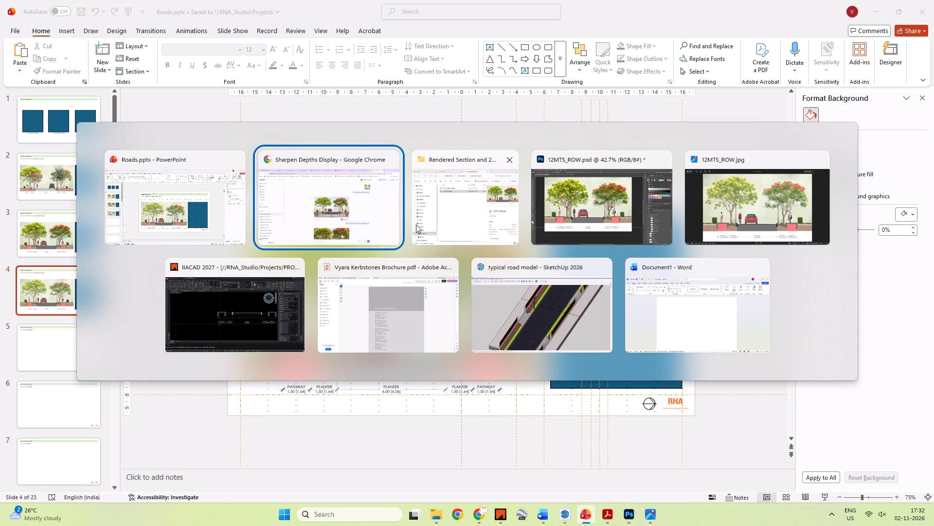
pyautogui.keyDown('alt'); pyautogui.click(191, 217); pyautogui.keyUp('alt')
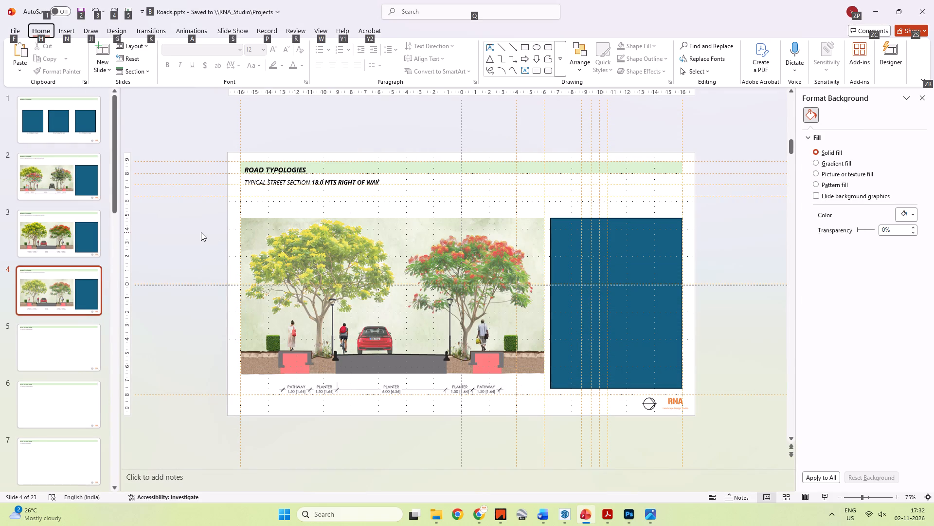
# Switch to IIACAD and examine the street sections below the road plans in the Road Sections.dwg drawing.
pyautogui.click(201, 232)
pyautogui.hotkey('alt', 'Tab')
pyautogui.hotkey('alt', 'Tab')
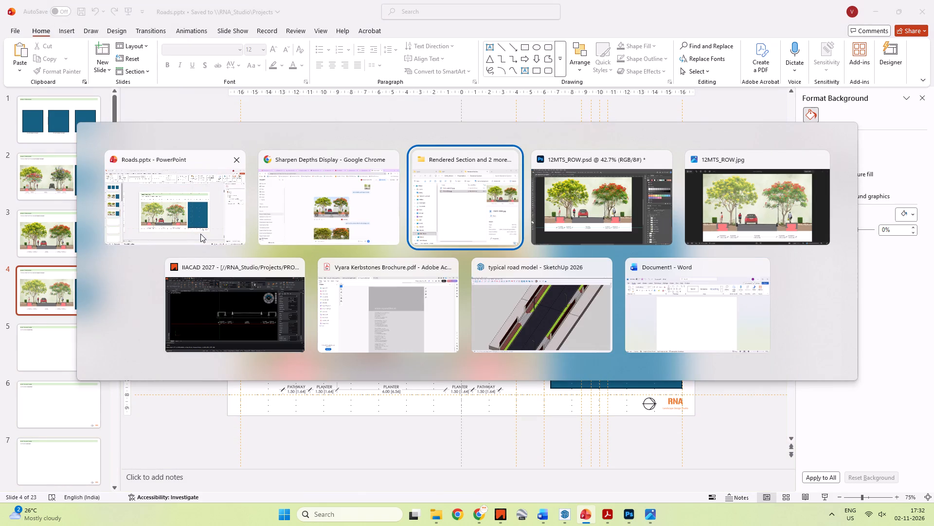
pyautogui.hotkey('alt', 'Tab')
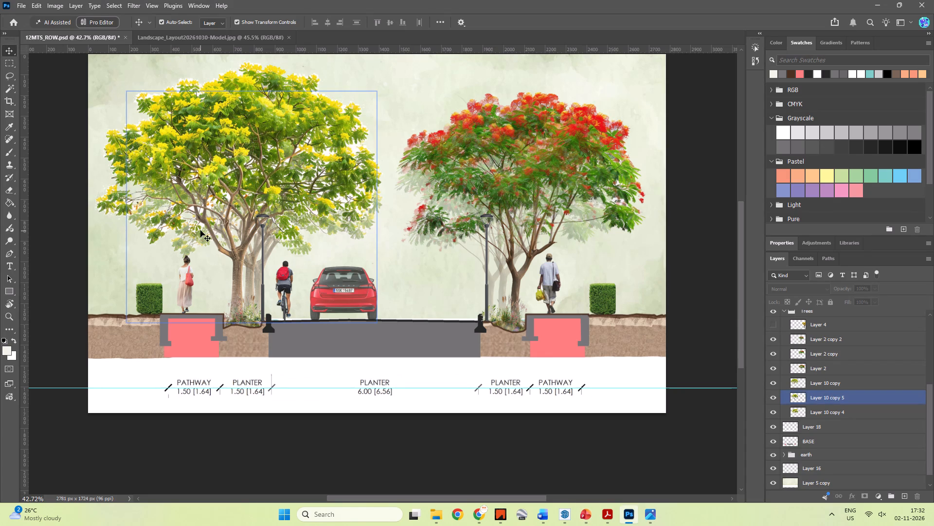
pyautogui.hotkey('alt', 'Tab')
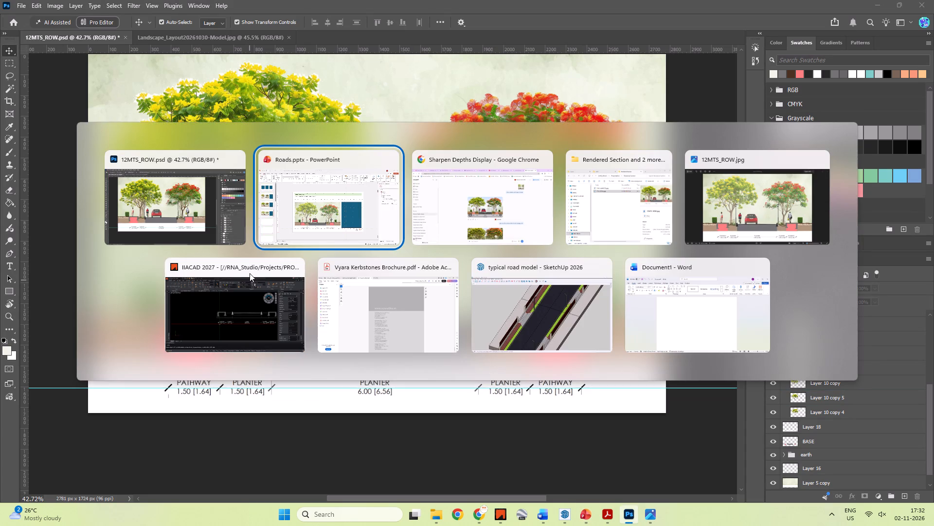
pyautogui.hotkey('alt', 'Tab')
pyautogui.hotkey('alt', 'Tab')
pyautogui.hotkey('alt', 'Tab')
pyautogui.hotkey('alt', 'Tab')
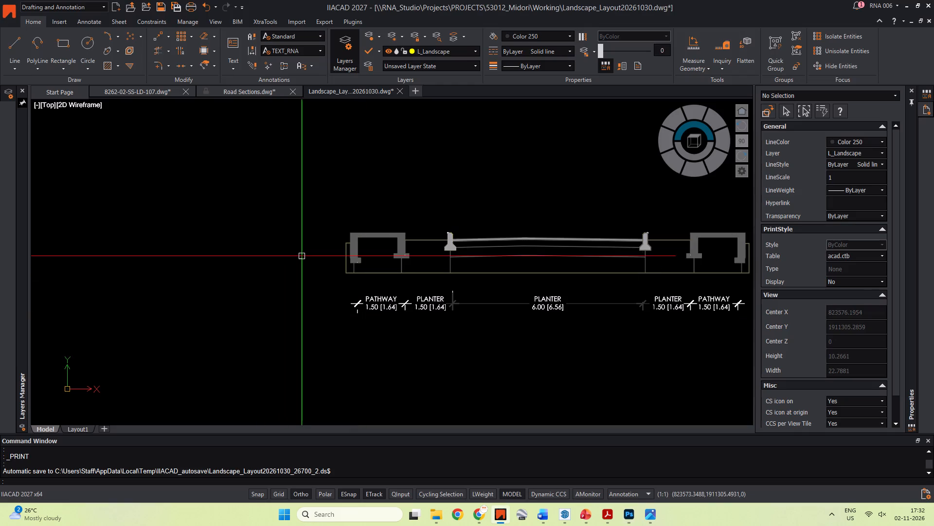
pyautogui.scroll(-5, 336, 231)
pyautogui.moveTo(335, 207); pyautogui.dragTo(270, 232, button='middle')
pyautogui.click(264, 87)
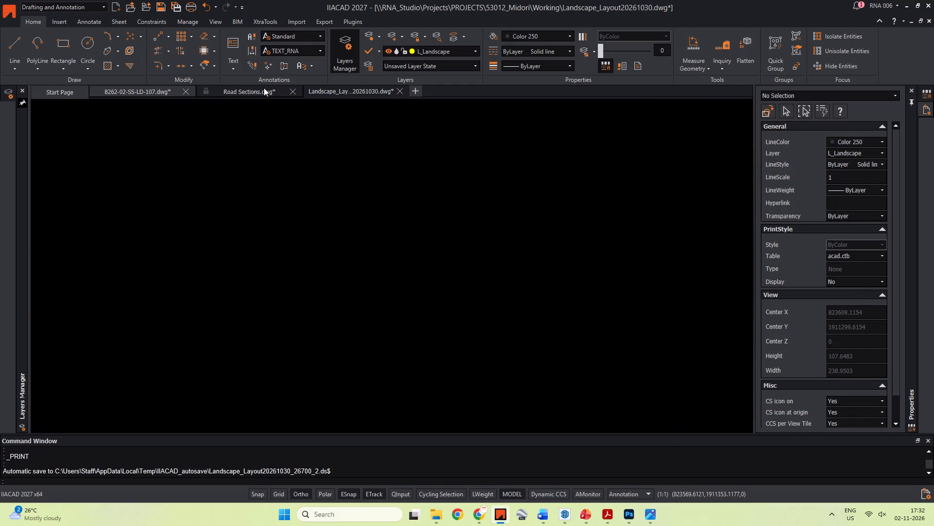
pyautogui.scroll(-2, 507, 241)
pyautogui.moveTo(503, 241); pyautogui.dragTo(306, 234, button='middle')
pyautogui.scroll(4, 488, 248)
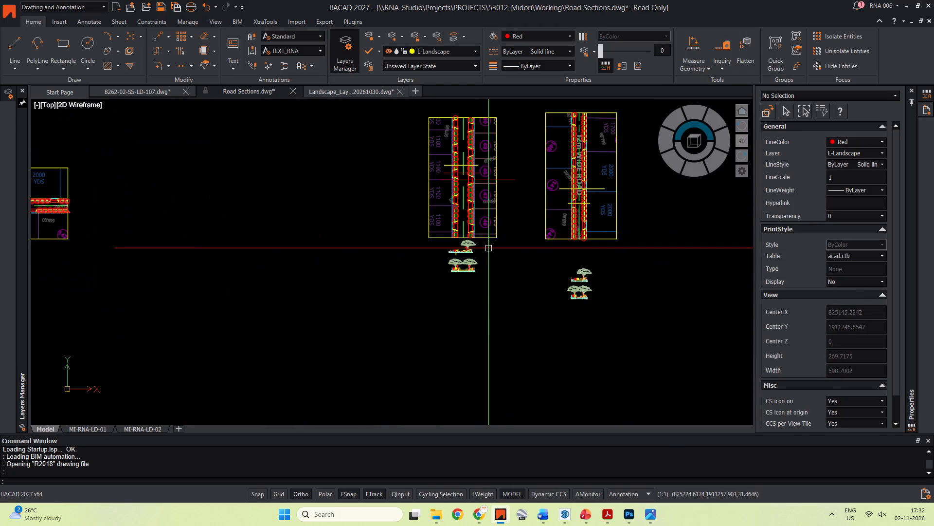
pyautogui.scroll(4, 486, 249)
pyautogui.scroll(-2, 449, 251)
pyautogui.moveTo(449, 252); pyautogui.dragTo(456, 292, button='middle')
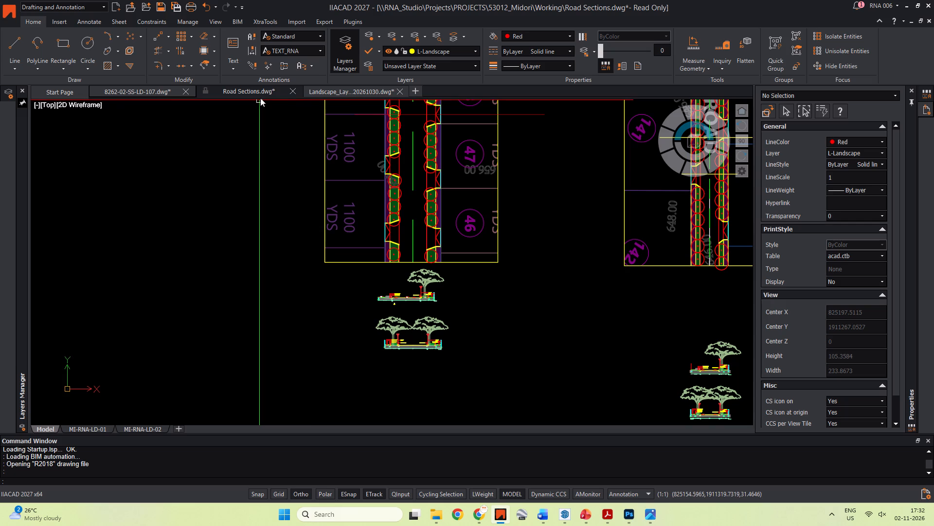
# Close Road Sections.dwg without saving its changes and reopen it from the recent files, dismissing the missing-references prompt.
pyautogui.click(290, 89)
pyautogui.click(454, 259)
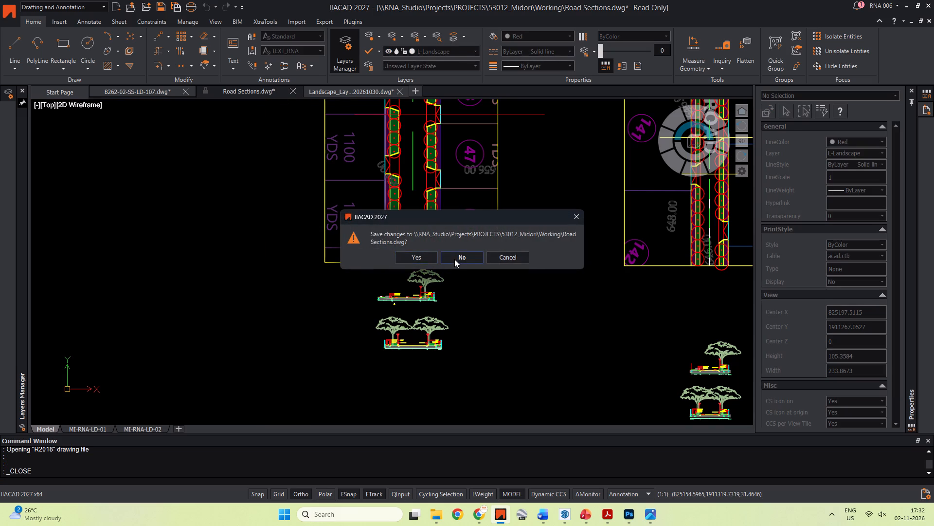
pyautogui.click(66, 93)
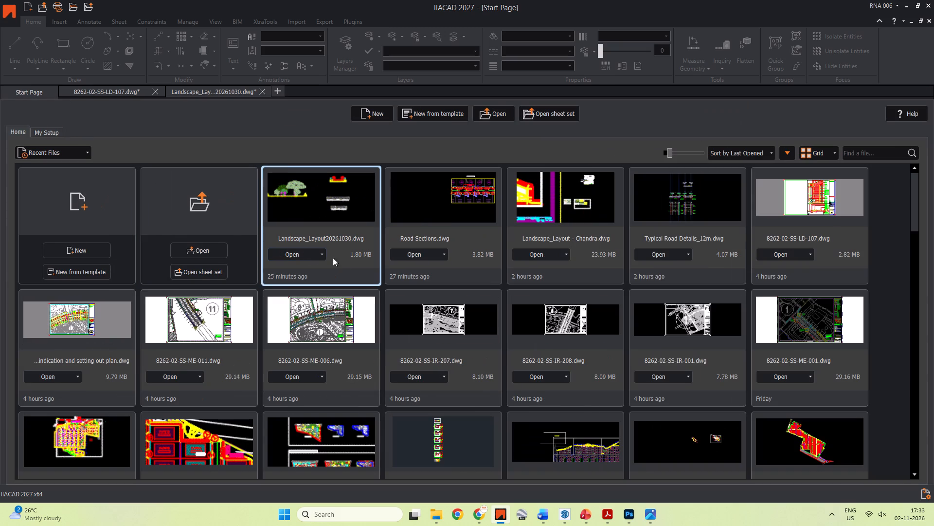
pyautogui.click(409, 252)
pyautogui.click(430, 269)
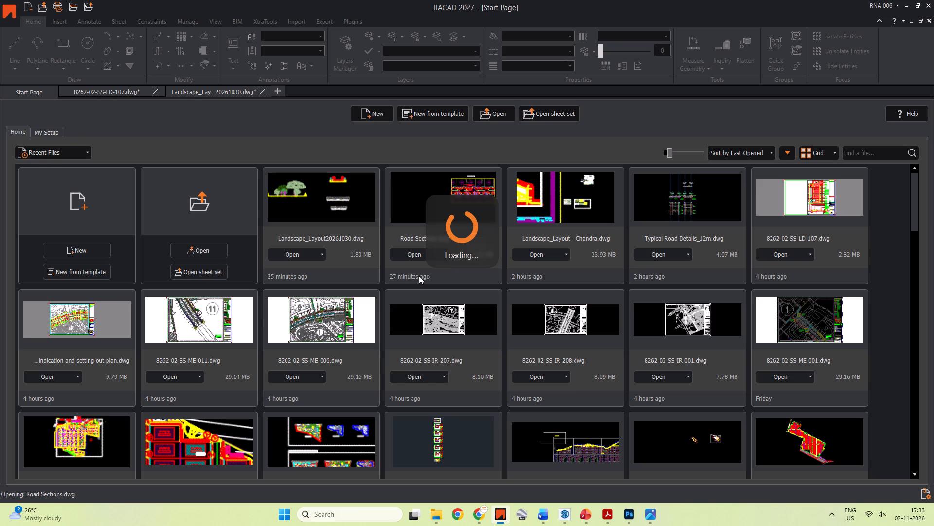
pyautogui.click(412, 279)
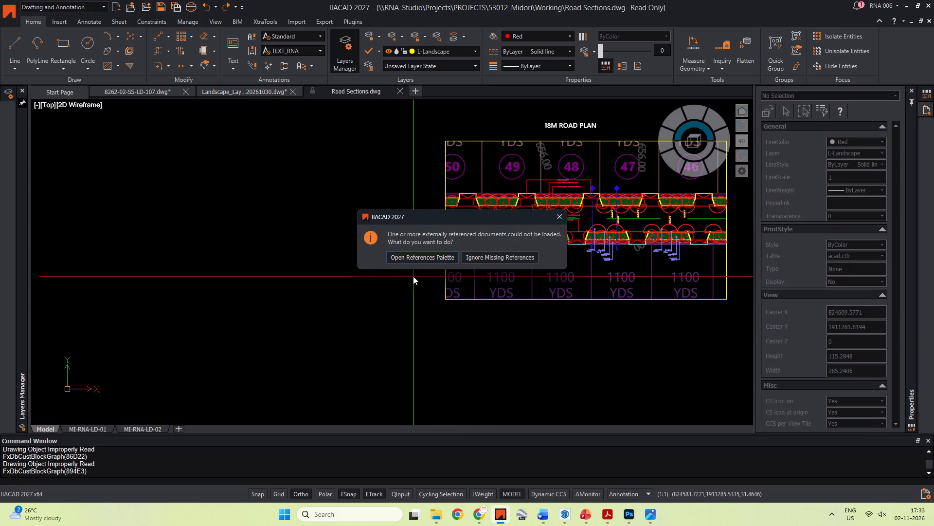
pyautogui.press('Escape')
# Delete the tree from the upper of the two street sections below the vertical road plan ending at plot 46.
pyautogui.scroll(-5, 398, 229)
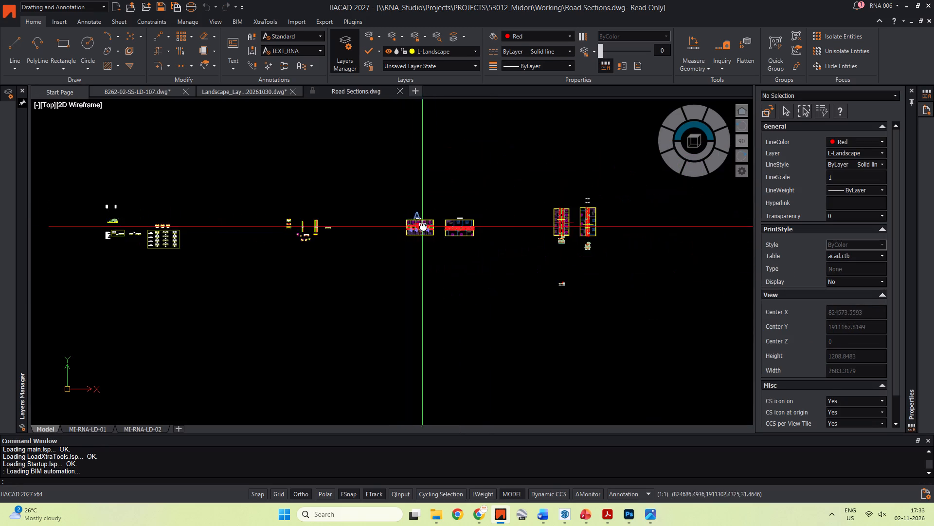
pyautogui.moveTo(423, 226); pyautogui.dragTo(305, 200, button='middle')
pyautogui.scroll(4, 428, 205)
pyautogui.scroll(3, 521, 260)
pyautogui.moveTo(528, 244); pyautogui.dragTo(372, 311, button='middle')
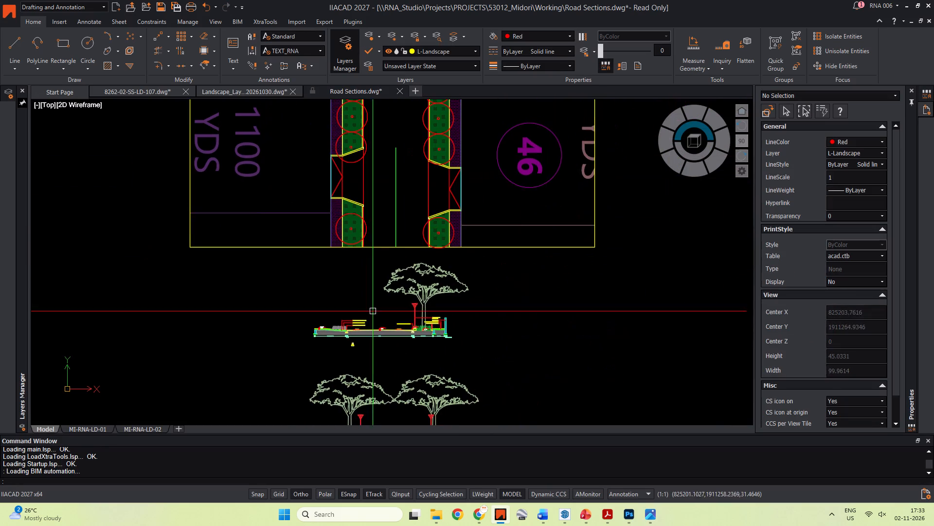
pyautogui.scroll(4, 398, 318)
pyautogui.scroll(-2, 435, 282)
pyautogui.moveTo(434, 277); pyautogui.dragTo(403, 272, button='middle')
pyautogui.scroll(-2, 421, 255)
pyautogui.moveTo(477, 229); pyautogui.dragTo(474, 240, button='middle')
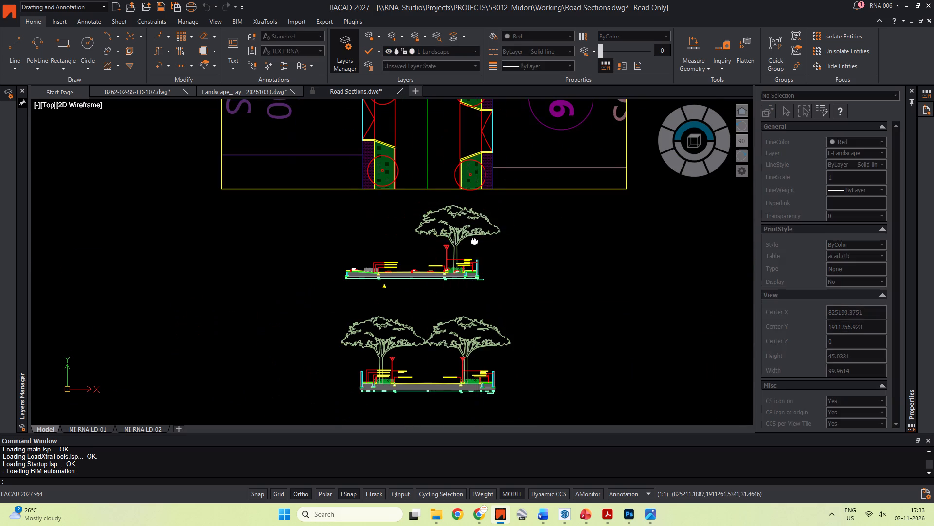
pyautogui.moveTo(474, 240); pyautogui.dragTo(472, 255, button='middle')
pyautogui.scroll(1, 480, 251)
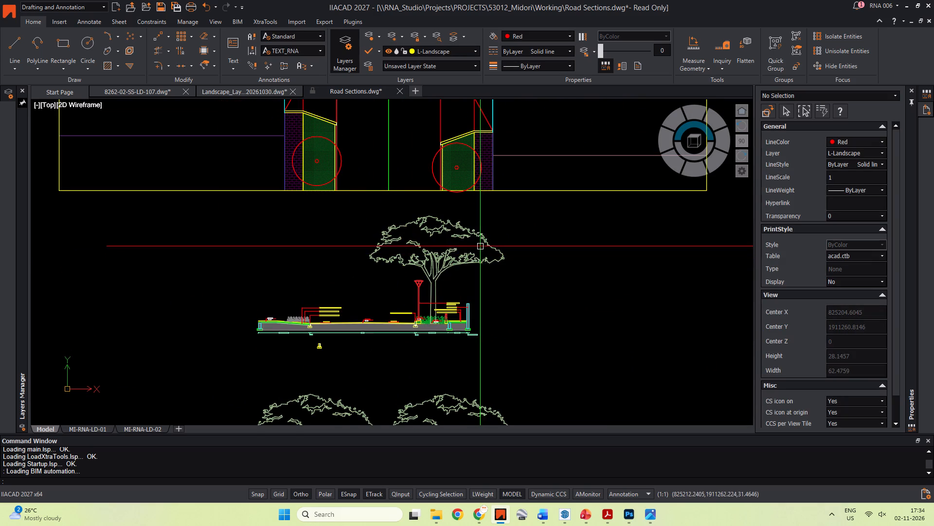
pyautogui.click(490, 242)
pyautogui.press('Delete')
pyautogui.scroll(-1, 457, 259)
pyautogui.moveTo(456, 259); pyautogui.dragTo(485, 267, button='middle')
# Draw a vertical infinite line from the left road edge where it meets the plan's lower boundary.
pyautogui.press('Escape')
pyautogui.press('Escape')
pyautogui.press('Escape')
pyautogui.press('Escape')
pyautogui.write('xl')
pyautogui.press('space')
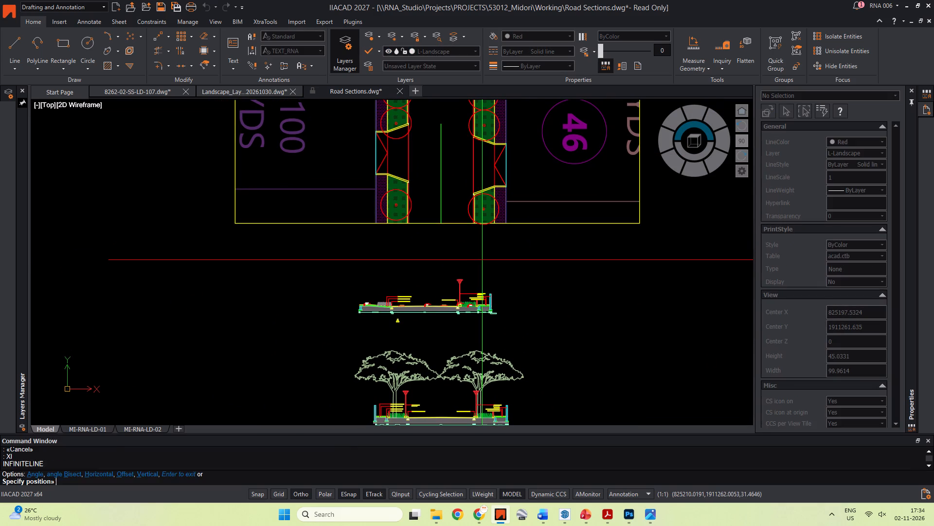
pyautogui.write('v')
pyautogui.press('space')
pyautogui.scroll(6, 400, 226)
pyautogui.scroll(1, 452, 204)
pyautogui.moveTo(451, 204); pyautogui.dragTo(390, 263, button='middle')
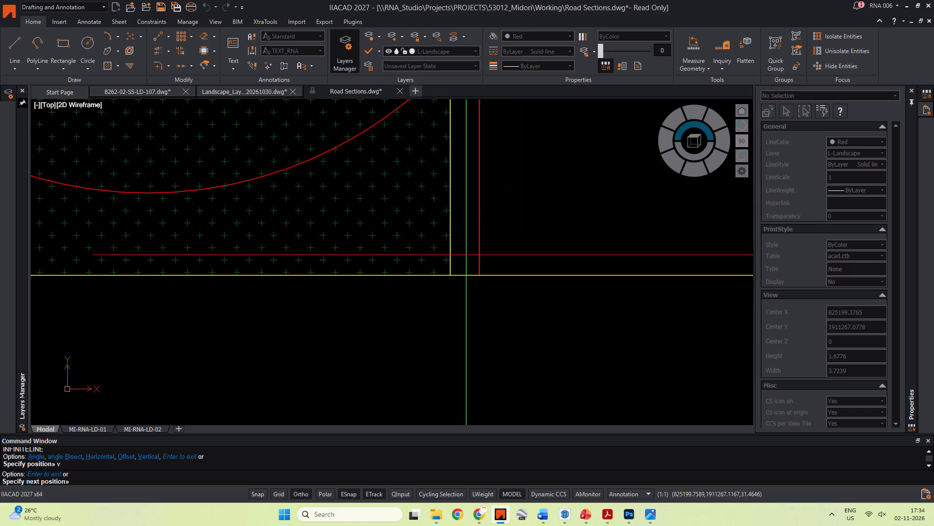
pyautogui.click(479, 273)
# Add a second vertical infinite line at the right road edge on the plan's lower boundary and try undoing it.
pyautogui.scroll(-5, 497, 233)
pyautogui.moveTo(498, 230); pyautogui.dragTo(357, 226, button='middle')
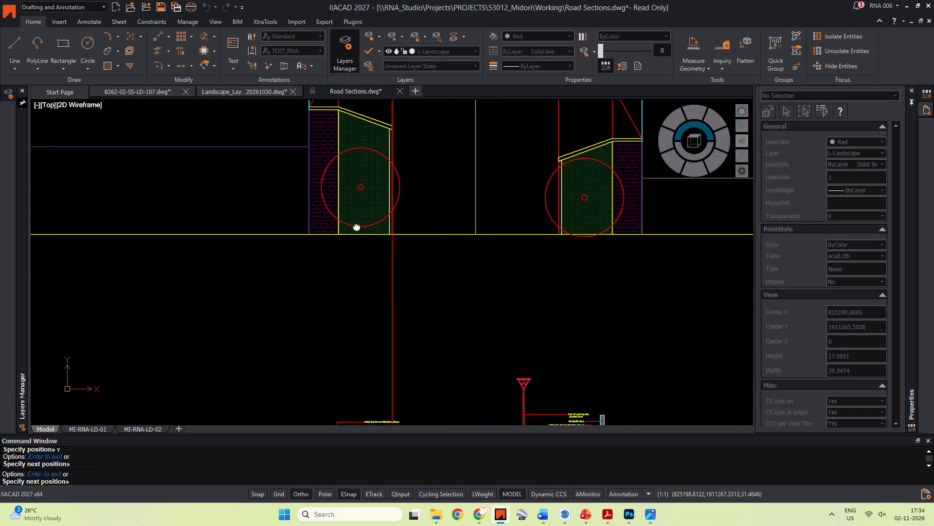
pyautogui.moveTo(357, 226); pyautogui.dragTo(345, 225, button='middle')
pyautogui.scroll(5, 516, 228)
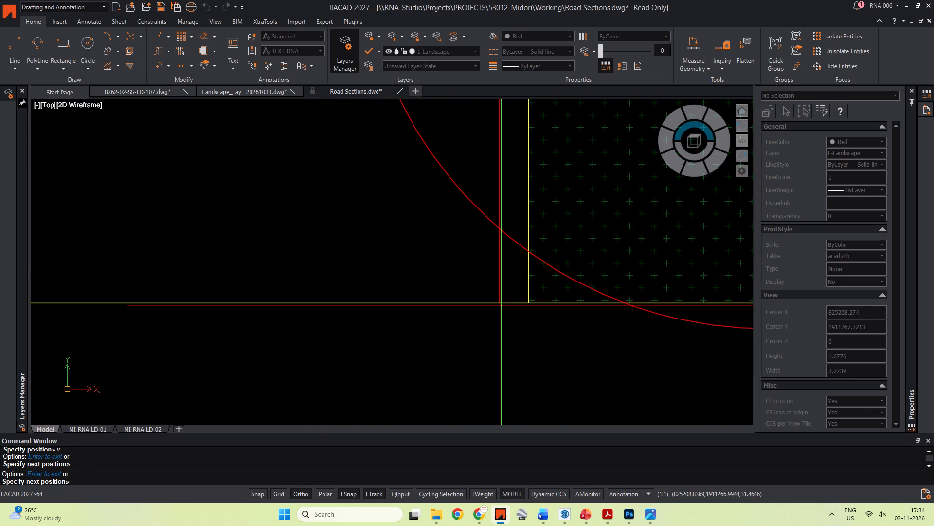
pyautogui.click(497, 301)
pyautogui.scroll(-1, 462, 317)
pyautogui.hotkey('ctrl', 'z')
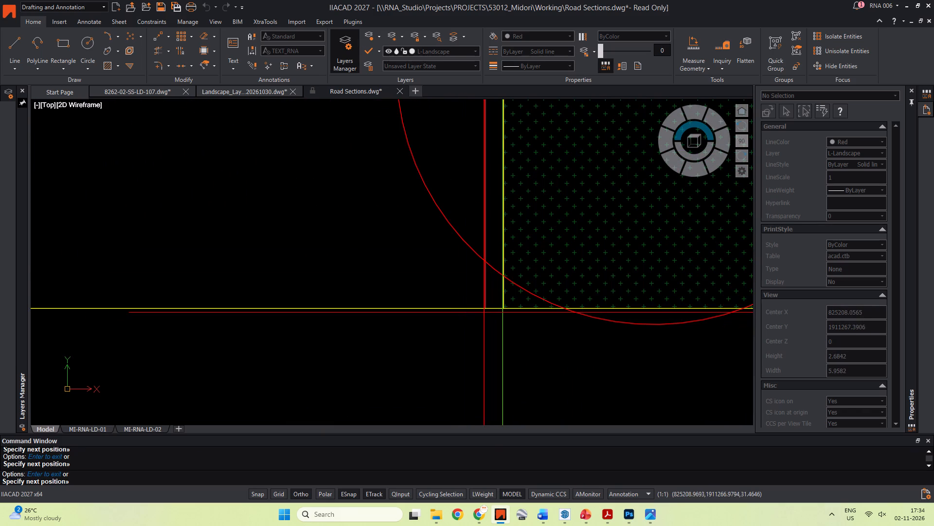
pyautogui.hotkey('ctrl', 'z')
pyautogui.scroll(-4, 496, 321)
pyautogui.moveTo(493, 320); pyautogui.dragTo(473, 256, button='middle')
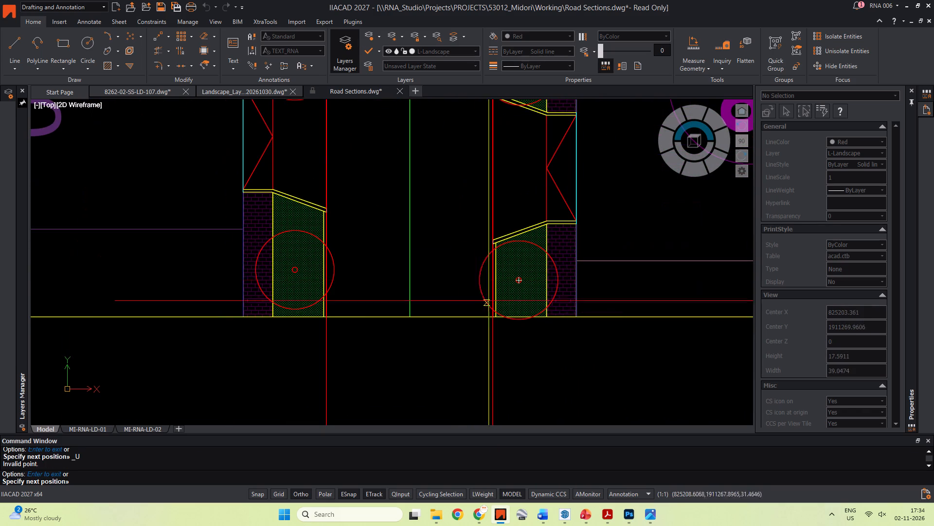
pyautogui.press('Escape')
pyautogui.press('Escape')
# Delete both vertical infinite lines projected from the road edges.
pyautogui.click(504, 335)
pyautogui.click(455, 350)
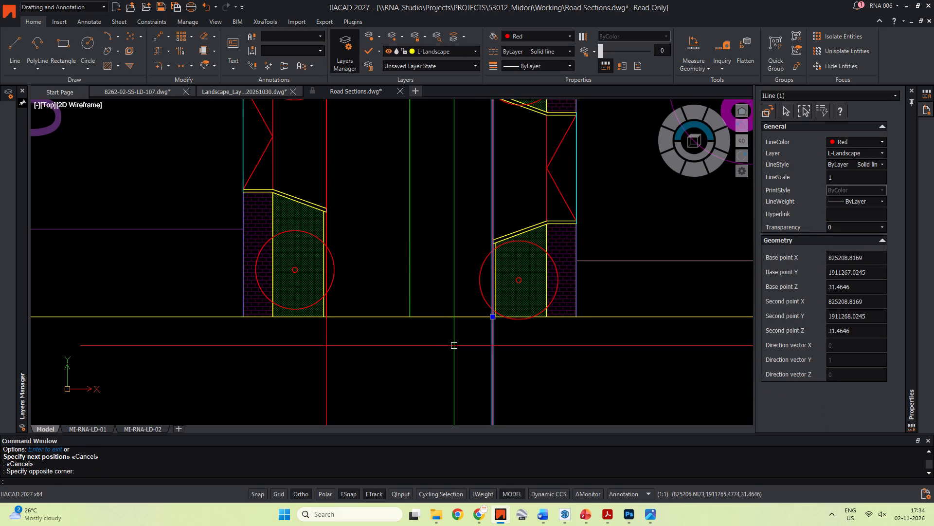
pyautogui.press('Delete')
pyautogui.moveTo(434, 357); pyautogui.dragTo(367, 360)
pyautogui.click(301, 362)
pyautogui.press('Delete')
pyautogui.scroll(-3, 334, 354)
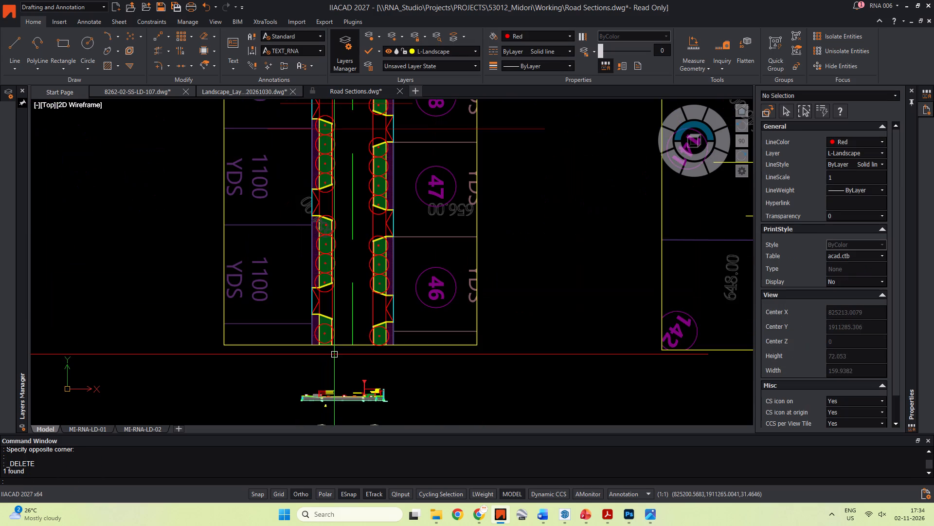